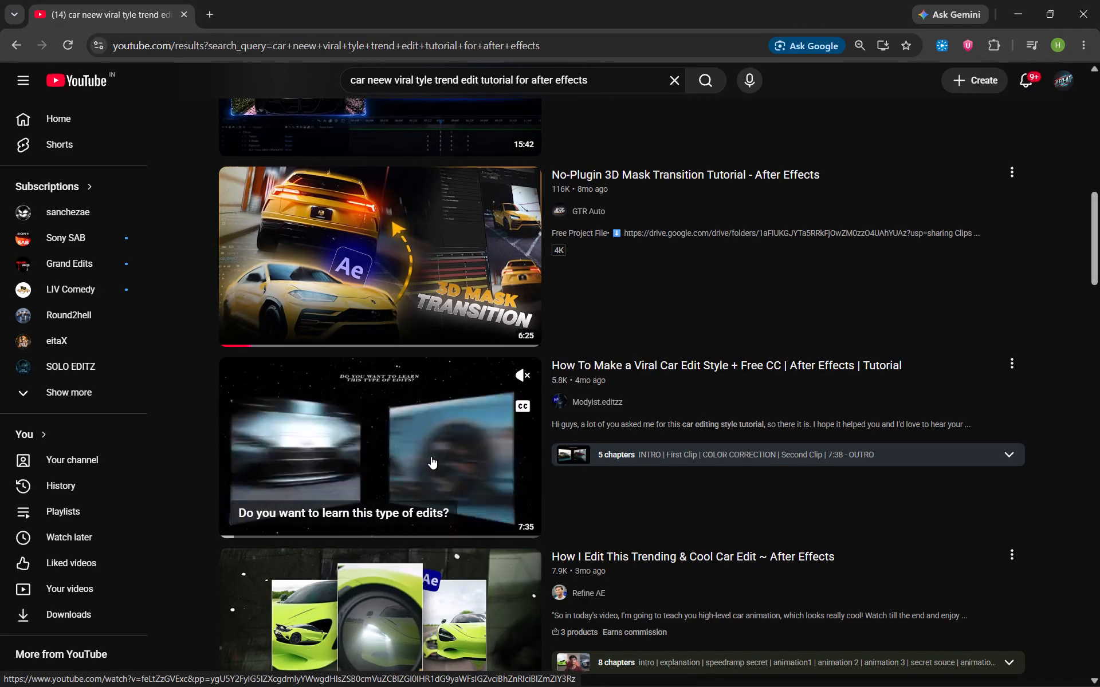
Look through the search results for a viral car edit tutorial for After Effects, previewing candidate videos with sound.
left_click(521, 373)
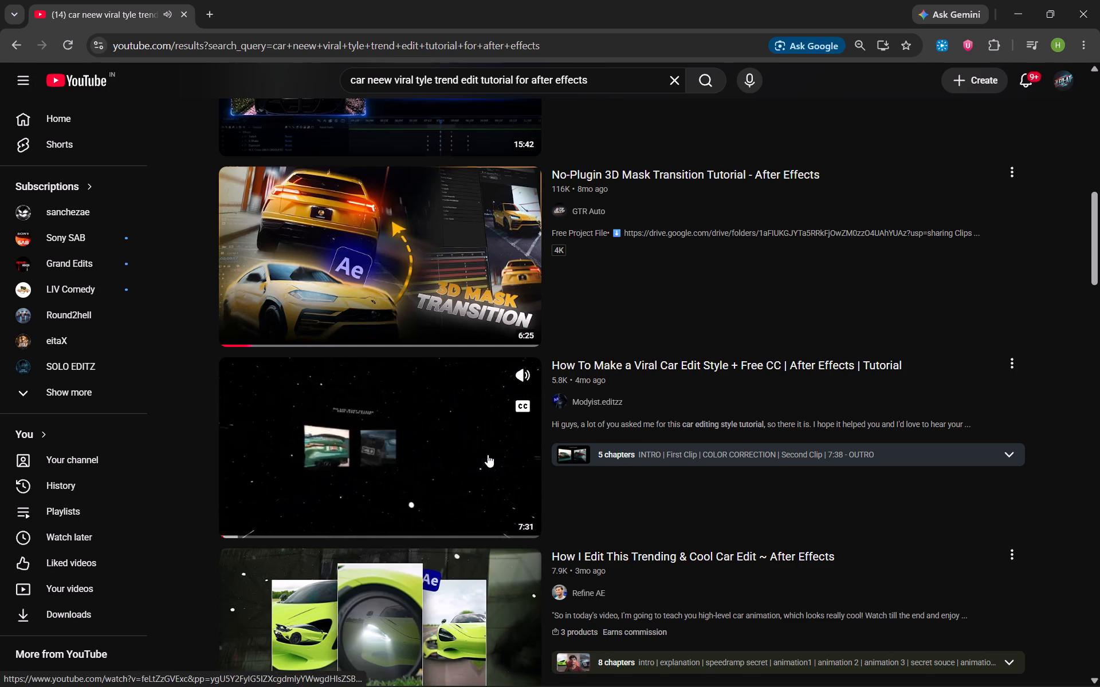
scroll(488, 455, "down", 2)
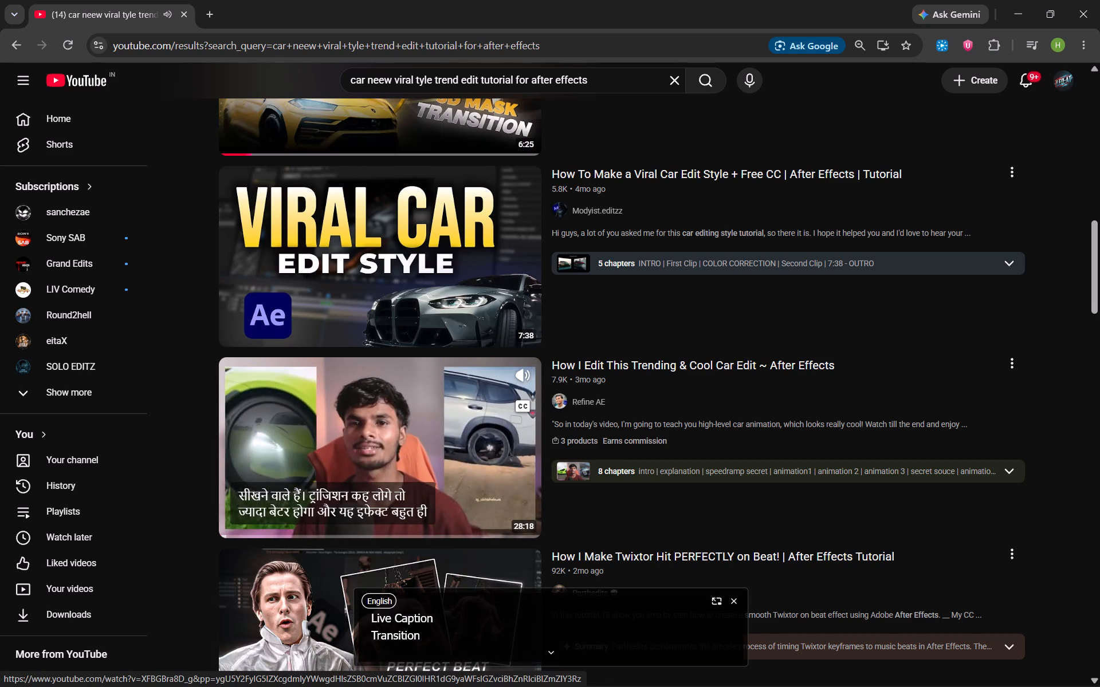
scroll(309, 483, "down", 2)
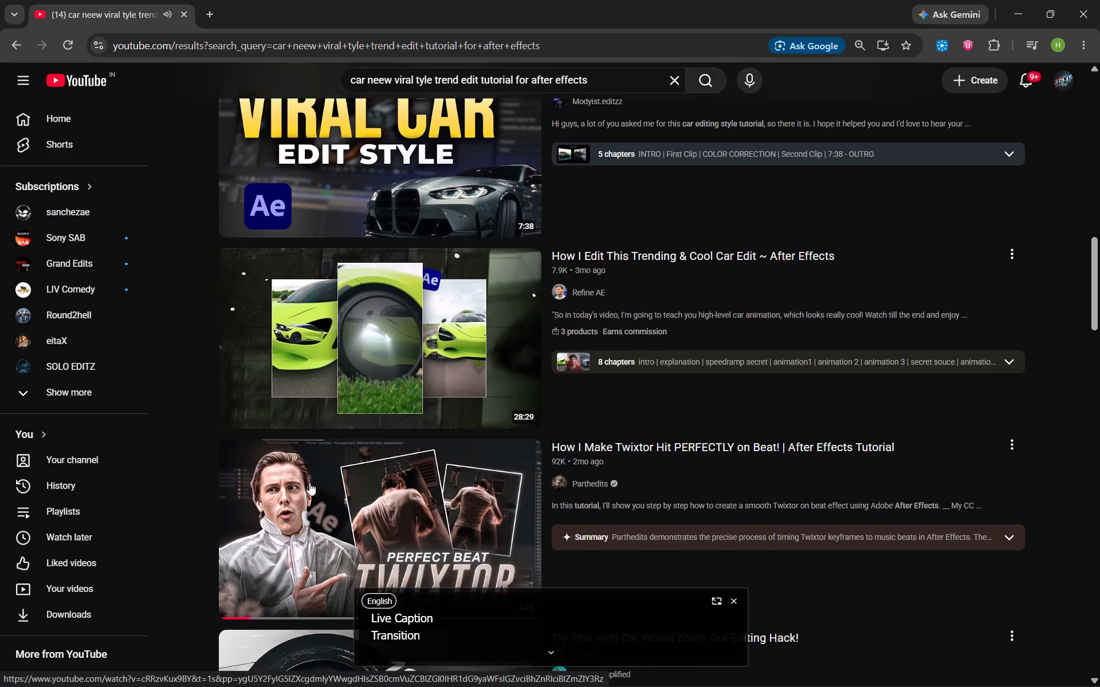
scroll(308, 483, "down", 3)
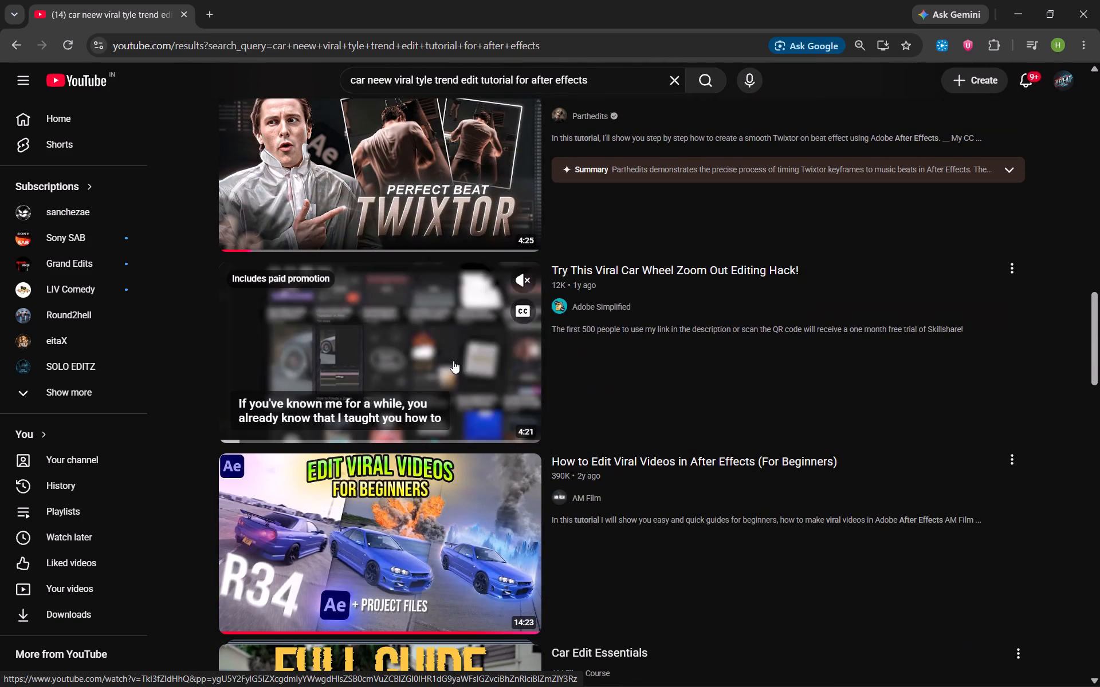
left_click(524, 273)
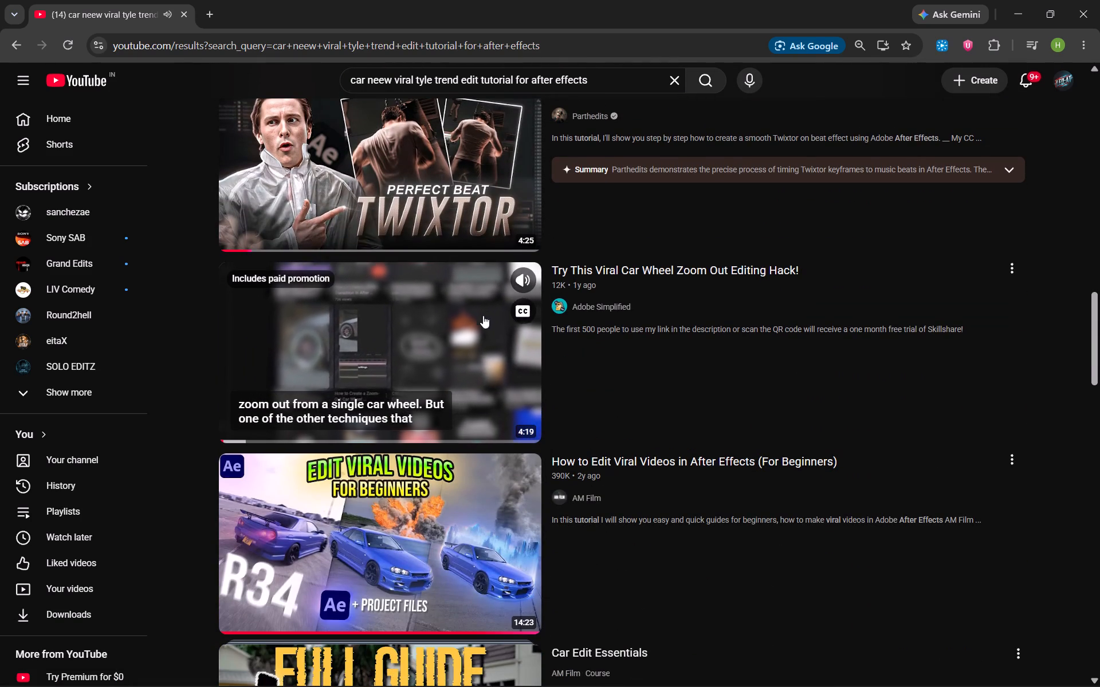
scroll(443, 305, "down", 1)
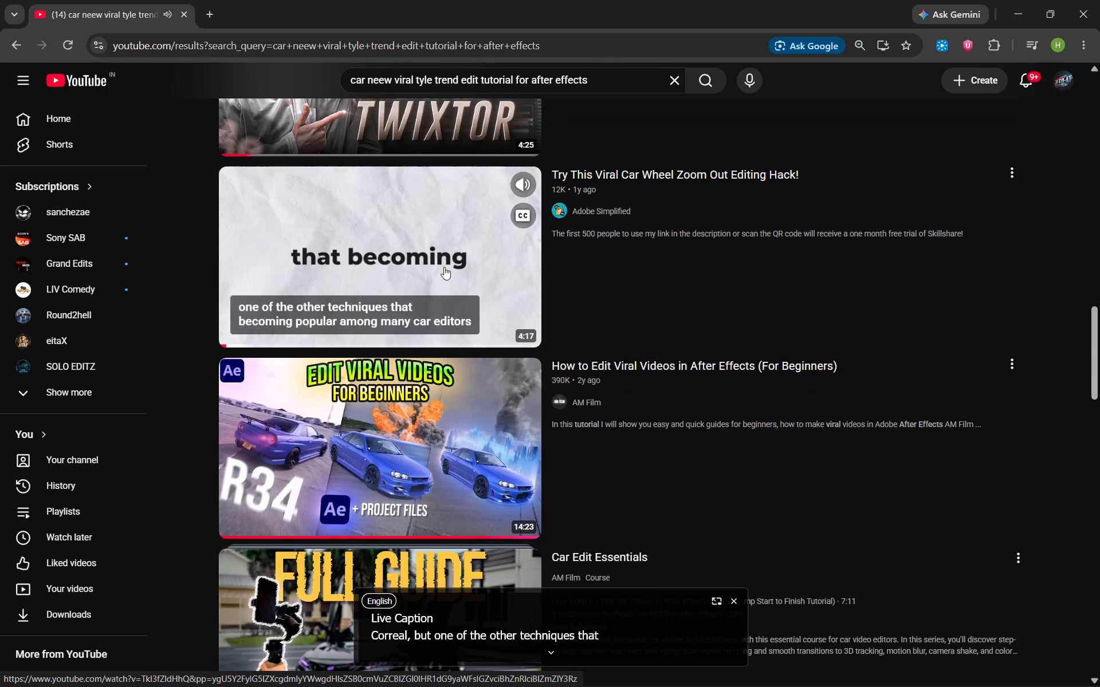
scroll(435, 202, "down", 1)
scroll(422, 146, "down", 1)
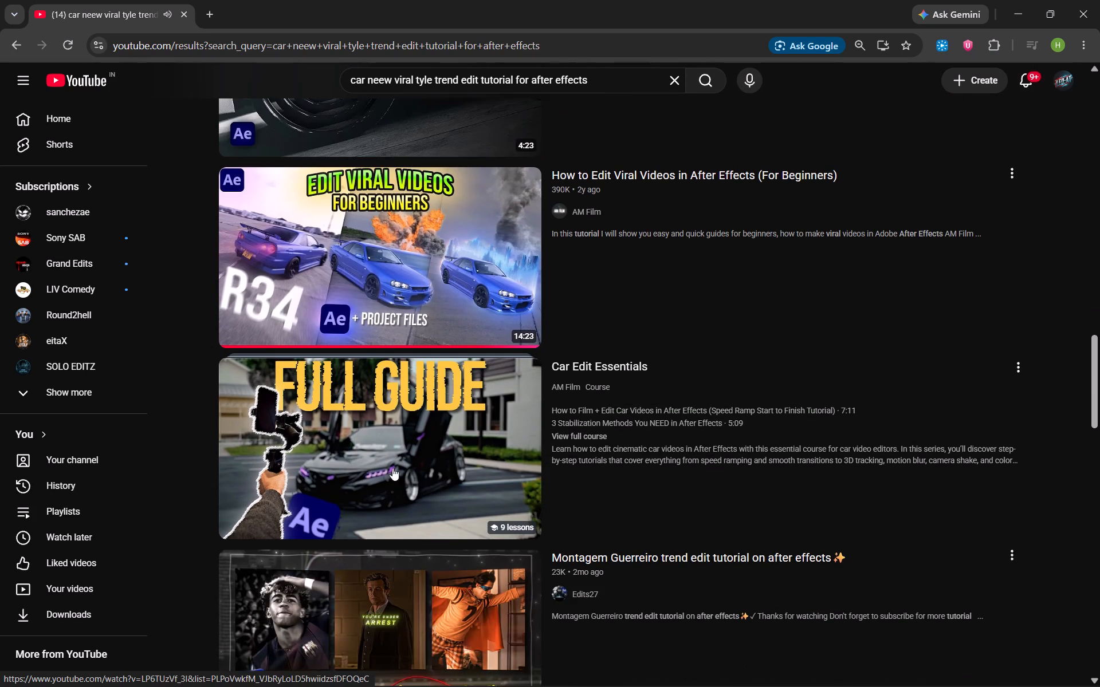
scroll(391, 494, "down", 1)
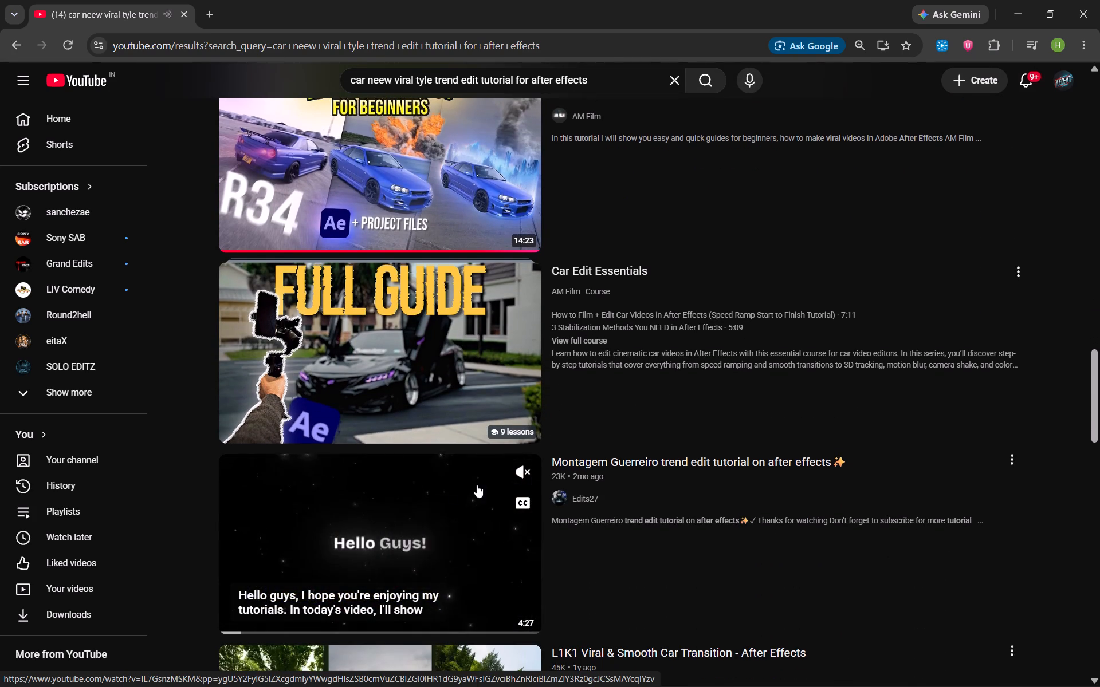
Open the video "Try This Viral Car Wheel Zoom Out Editing Hack!" and play it in full screen.
scroll(453, 501, "up", 4)
left_click(419, 350)
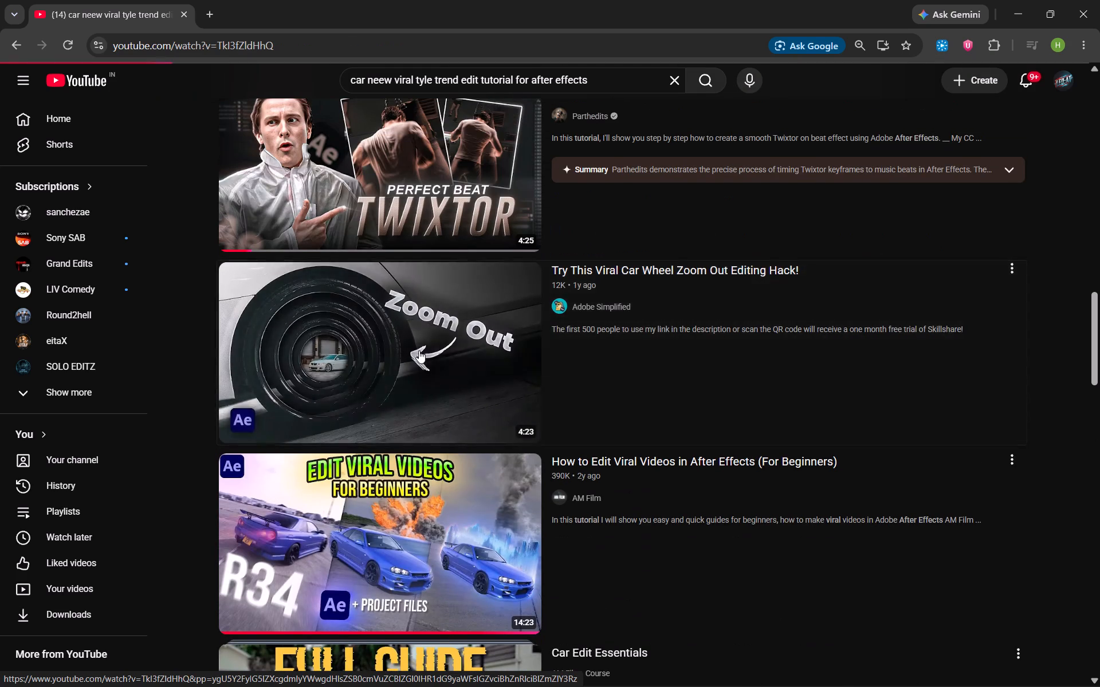
key("f")
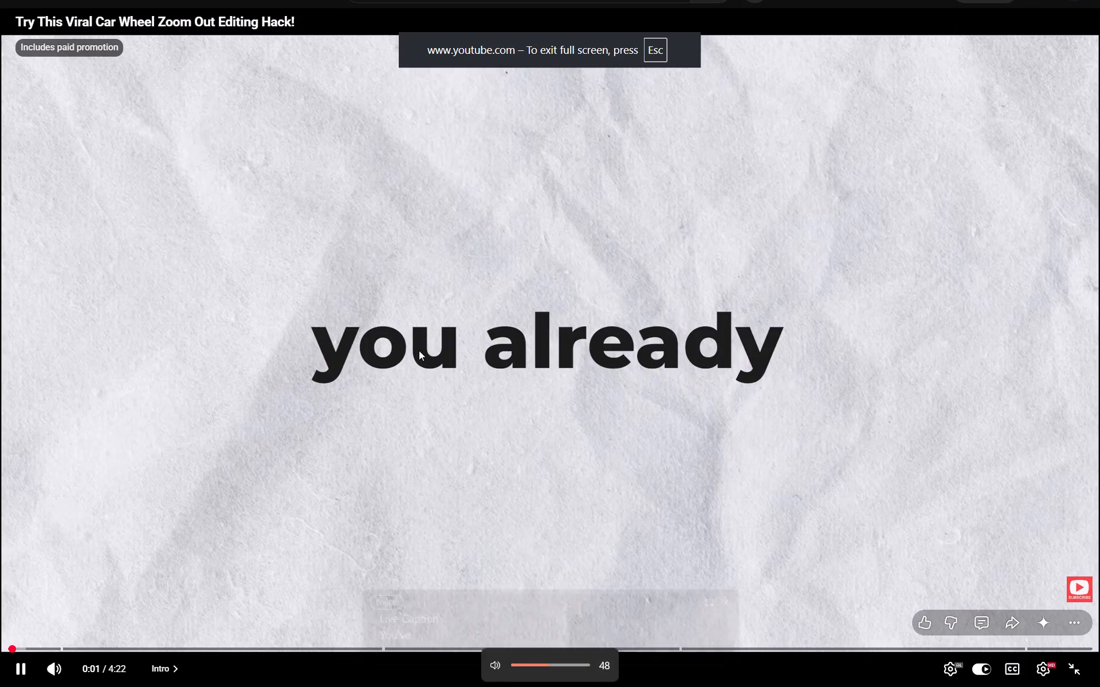
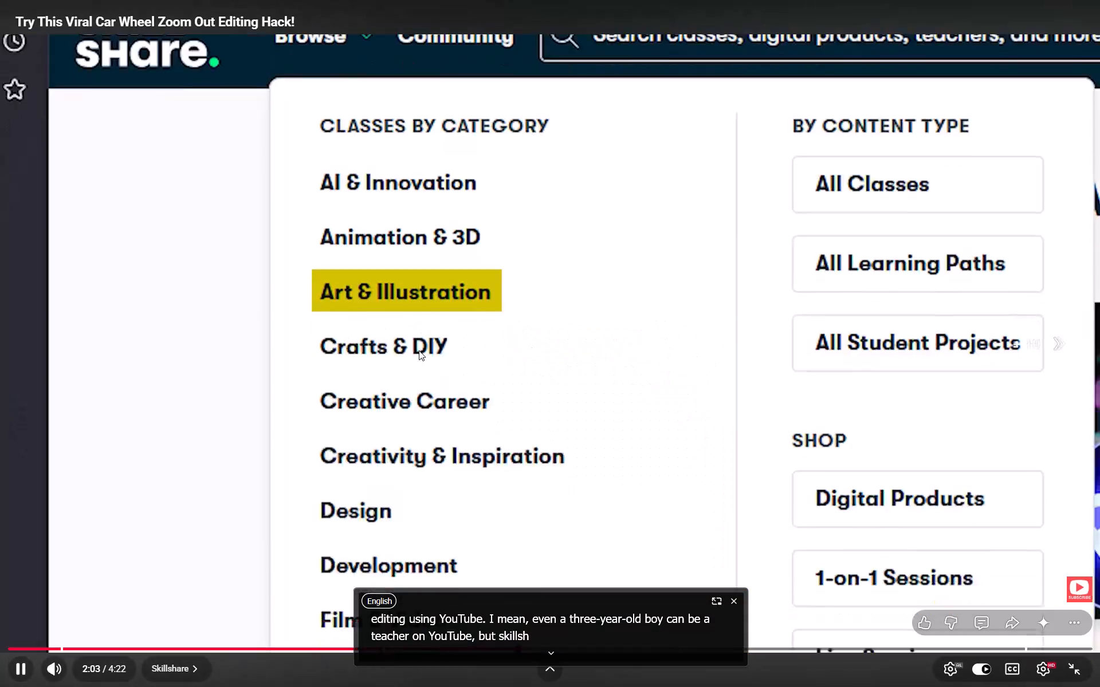
Skip the video forward past the Skillshare sponsor segment to the Tutorial chapter at 2:45.
key("Right")
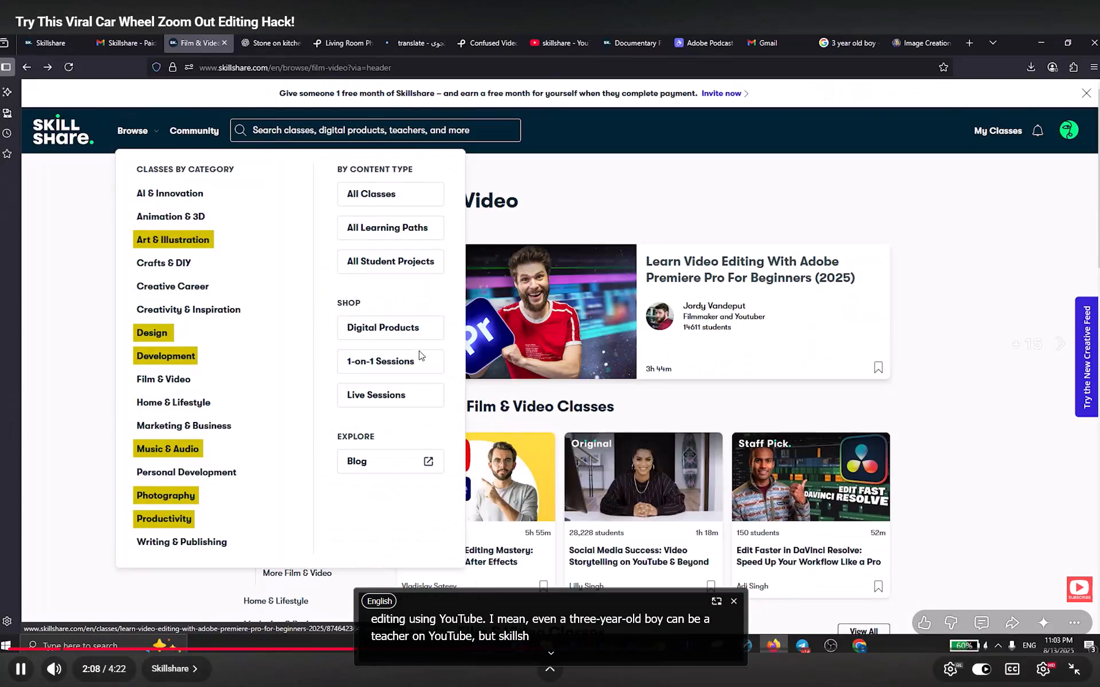
key("Right")
key("Right")
key("Right")
key("Right")
key("Right")
key("Right")
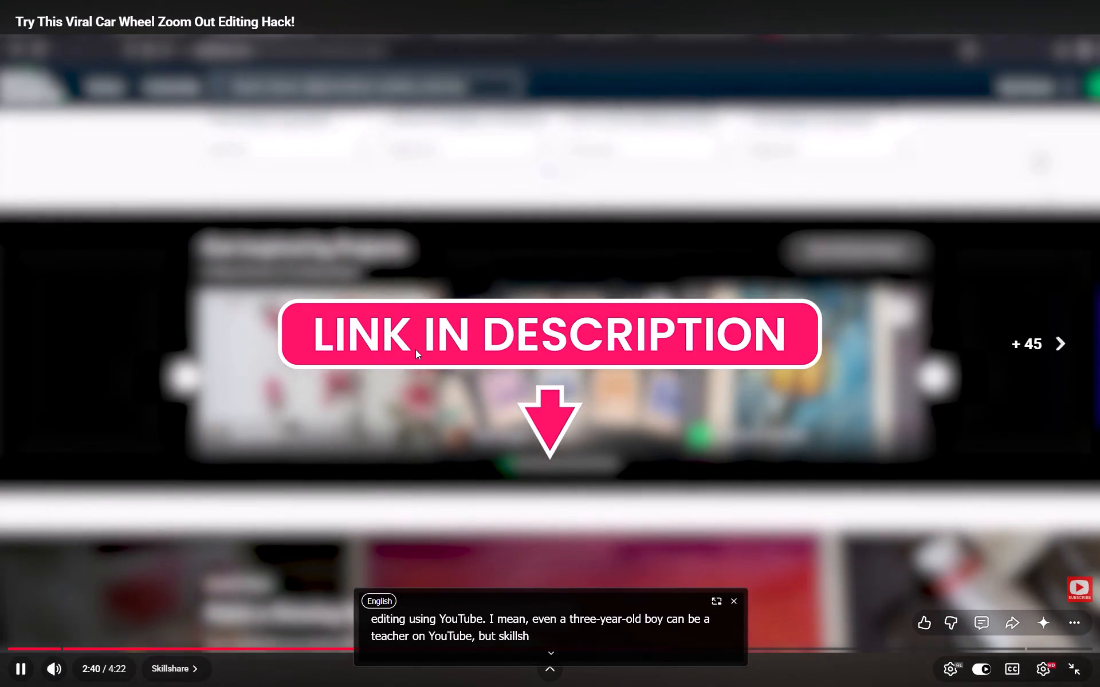
key("Right")
Close the live caption box covering the video.
left_click(737, 603)
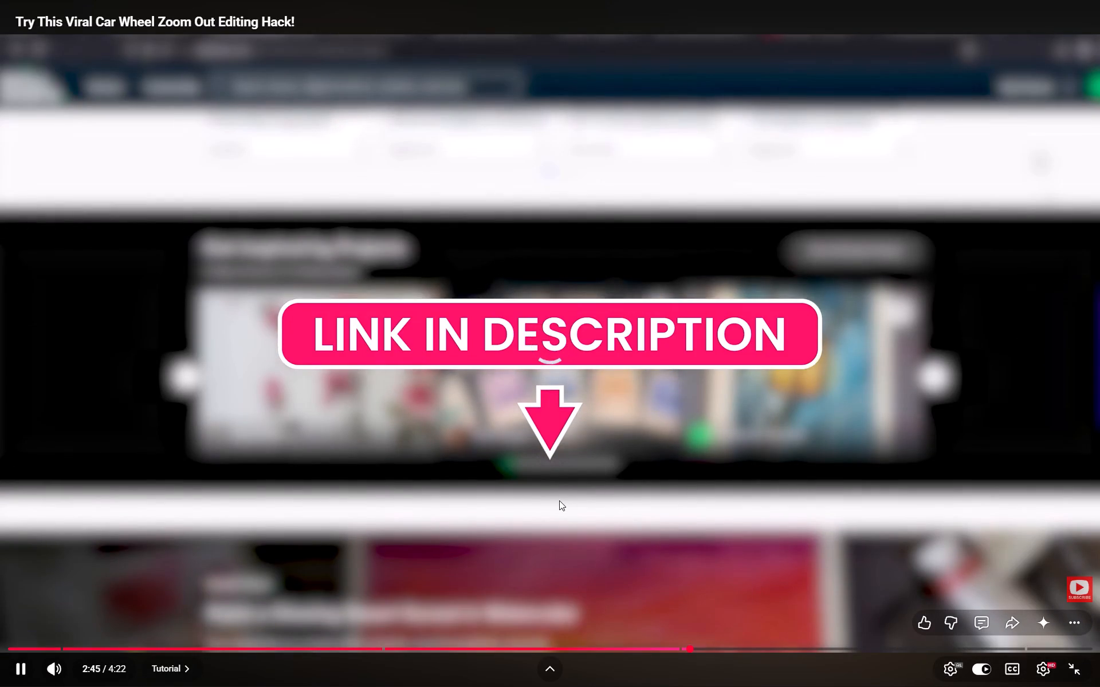
Toggle the video's playback and leave full screen to return to the regular watch page.
key("space")
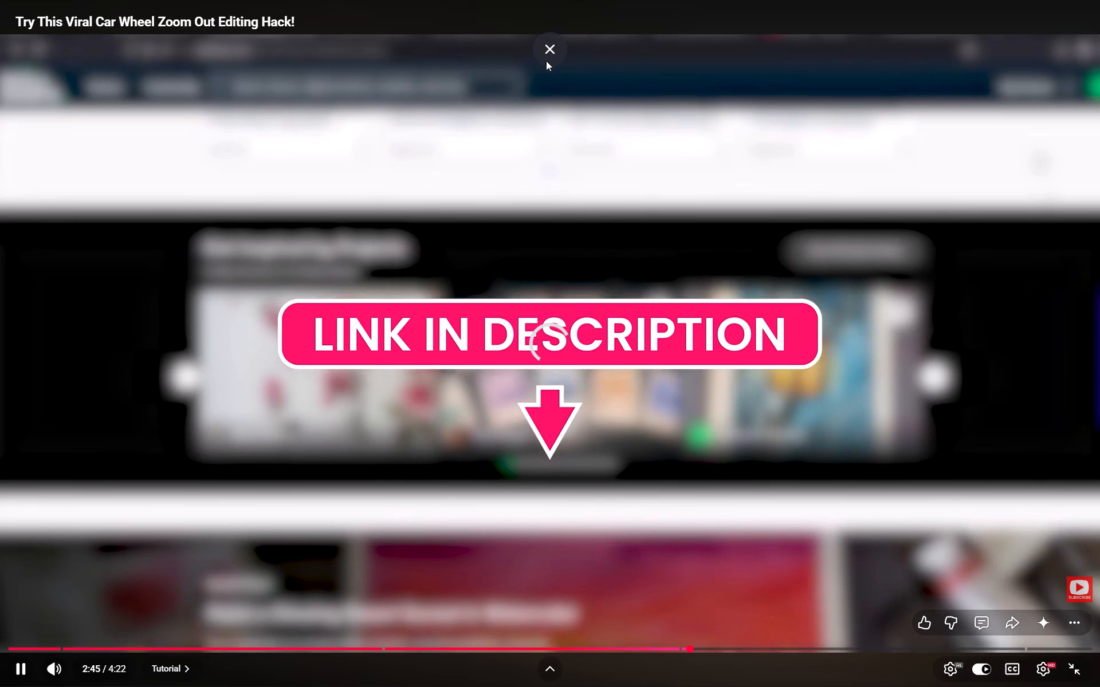
left_click(551, 53)
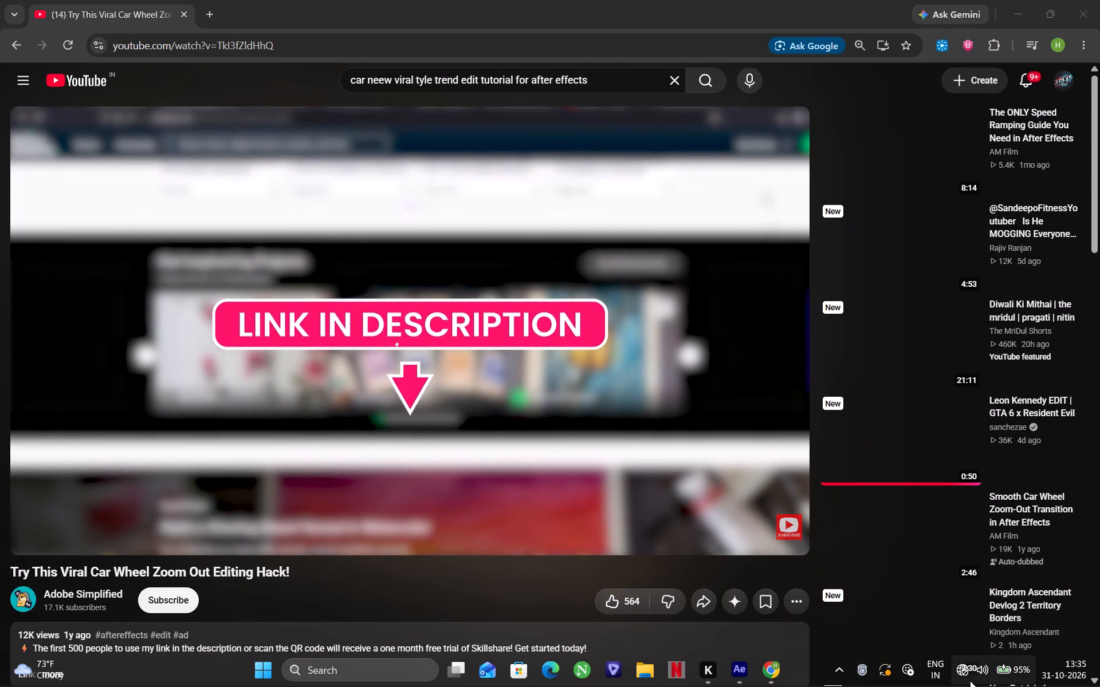
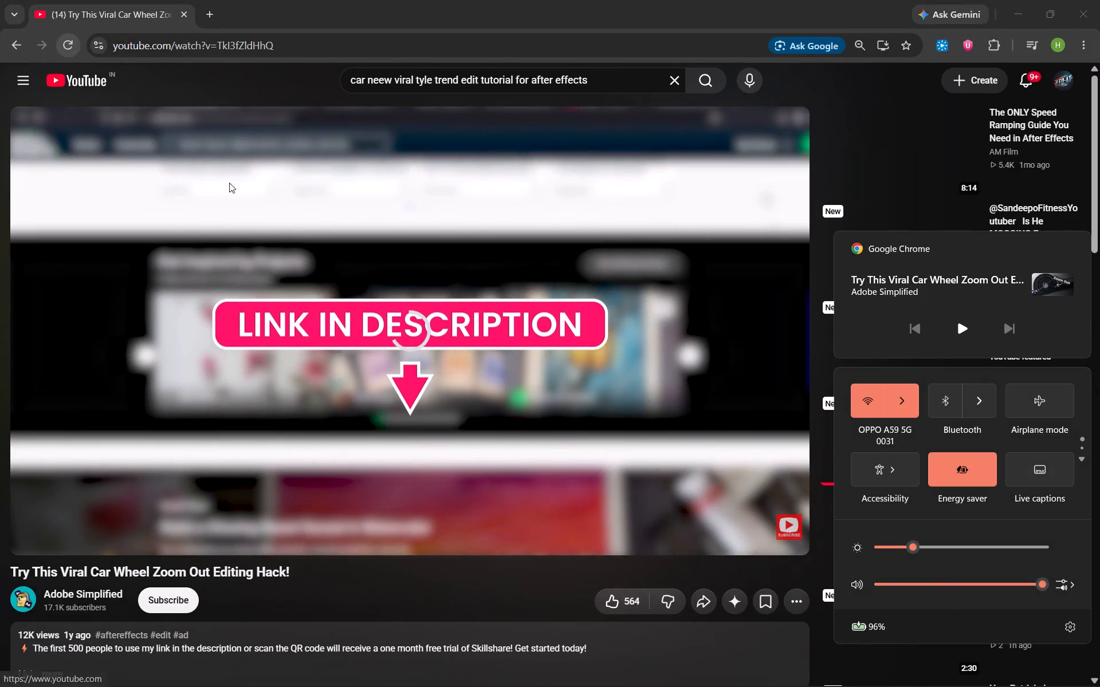
Skip forward and back in the stalled car wheel tutorial video and reload its page.
left_click(288, 231)
key("Right")
key("Right")
key("Left")
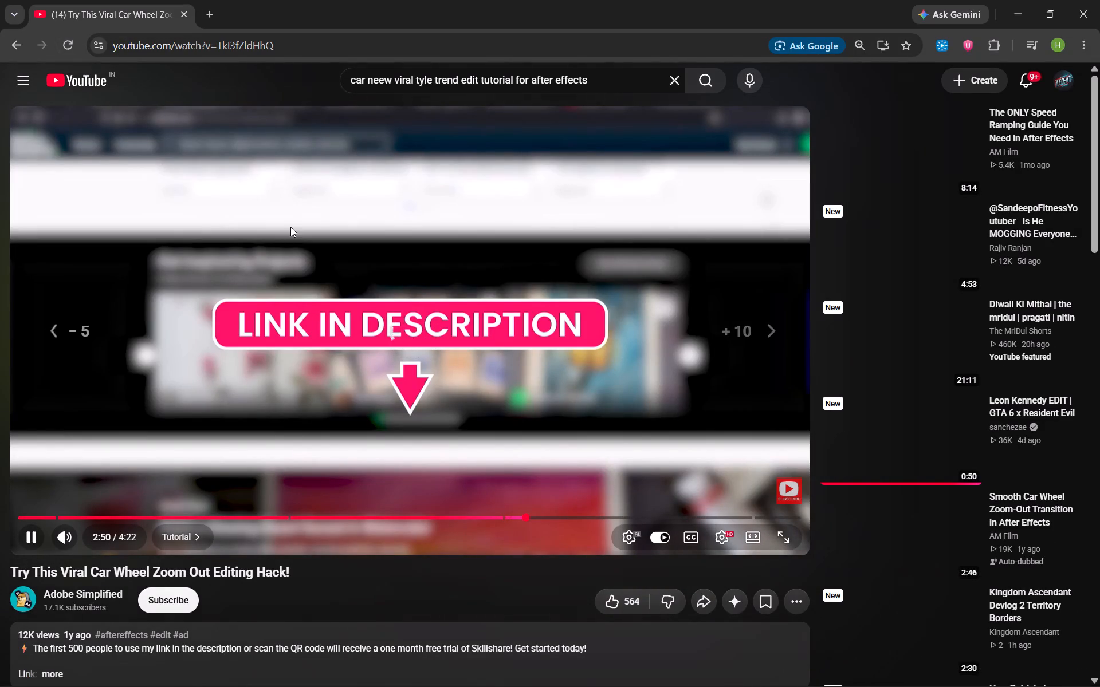
key("Left")
left_click(66, 49)
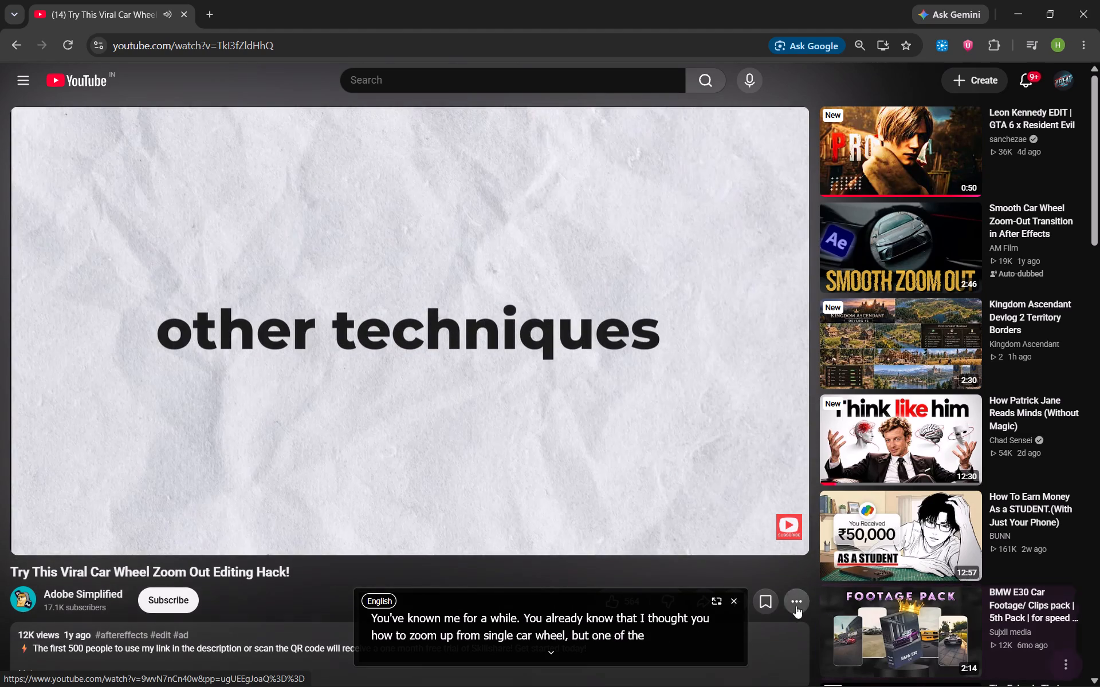
Close the live caption box and watch the video's Tutorial chapter up to the layer-scaling part, pausing it there.
left_click(727, 600)
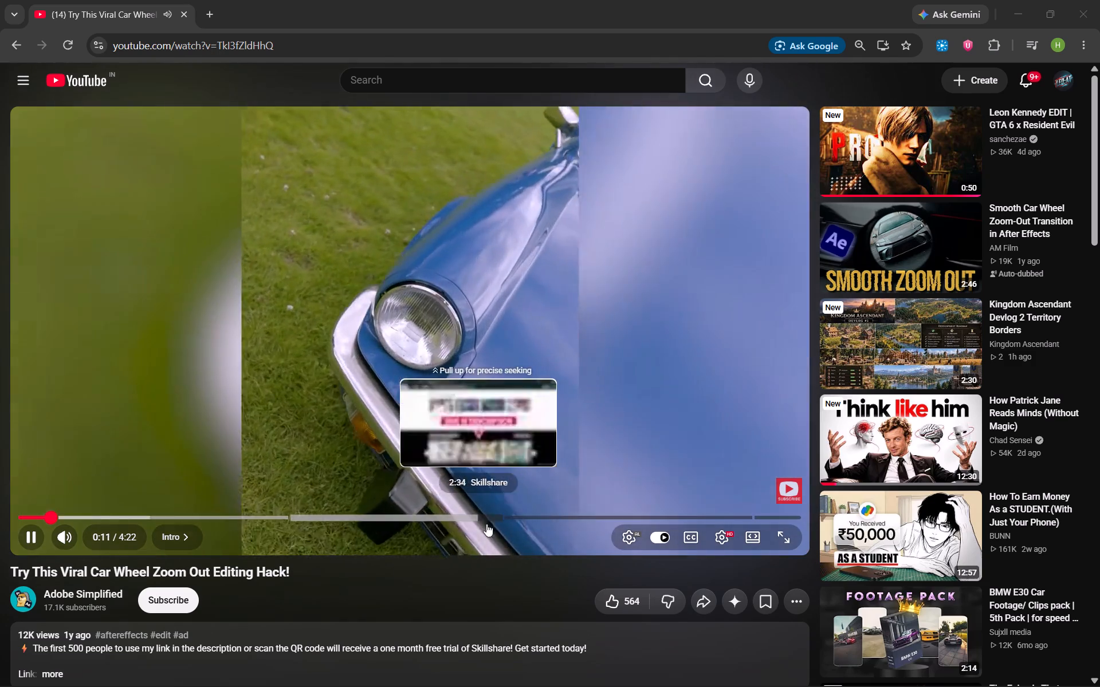
left_click_drag(489, 524, 522, 524)
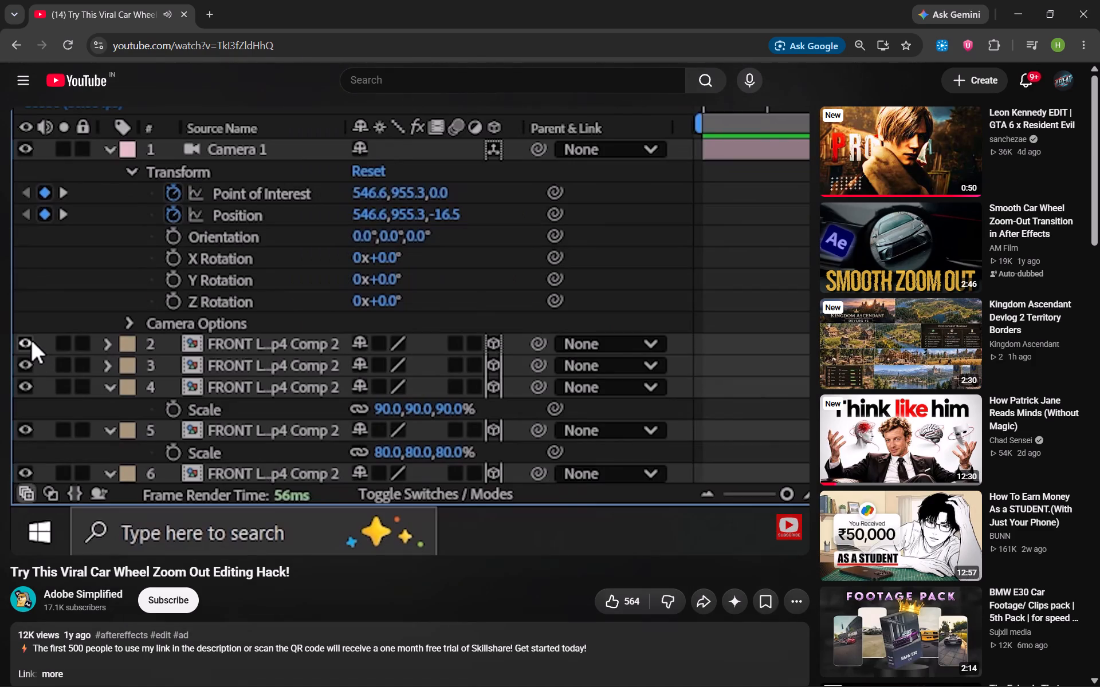
left_click(547, 341)
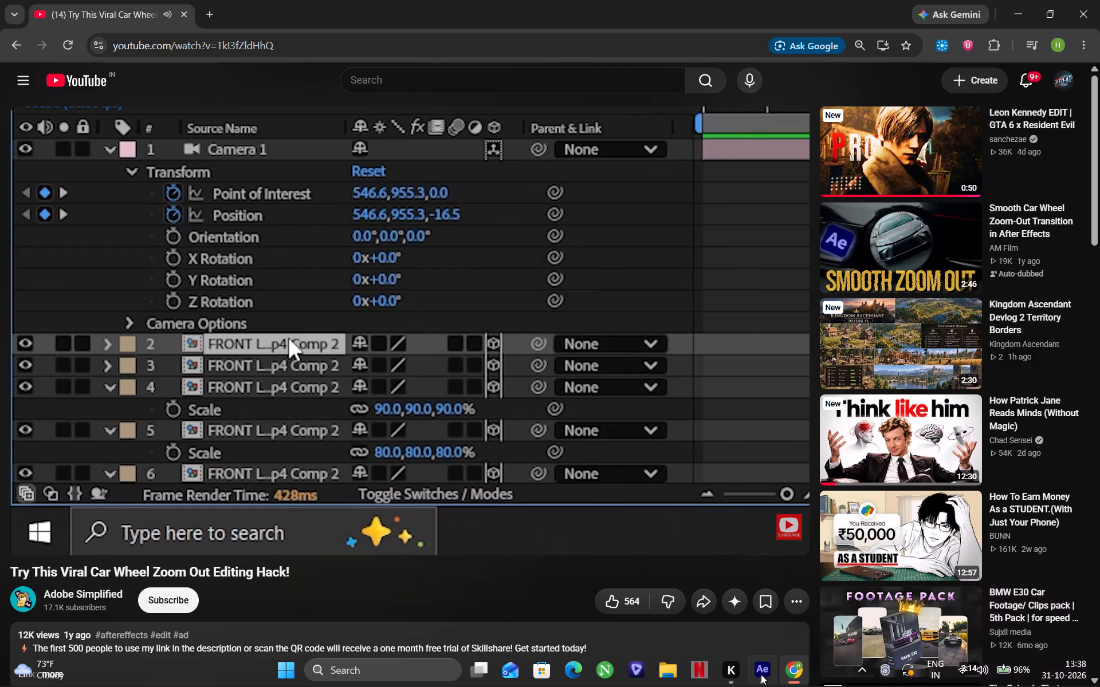
Switch to After Effects and scrub the wheel shot in Comp 1, leaving the playhead at 0;00;12;11.
left_click(764, 631)
left_click_drag(658, 518, 615, 517)
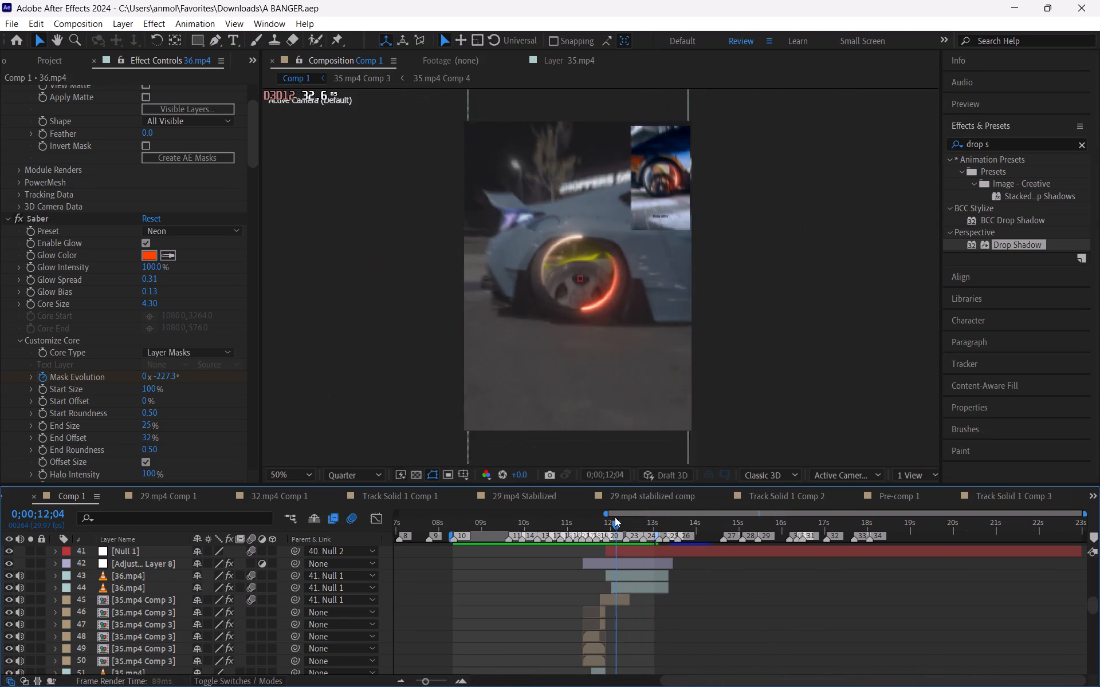
left_click_drag(615, 517, 630, 526)
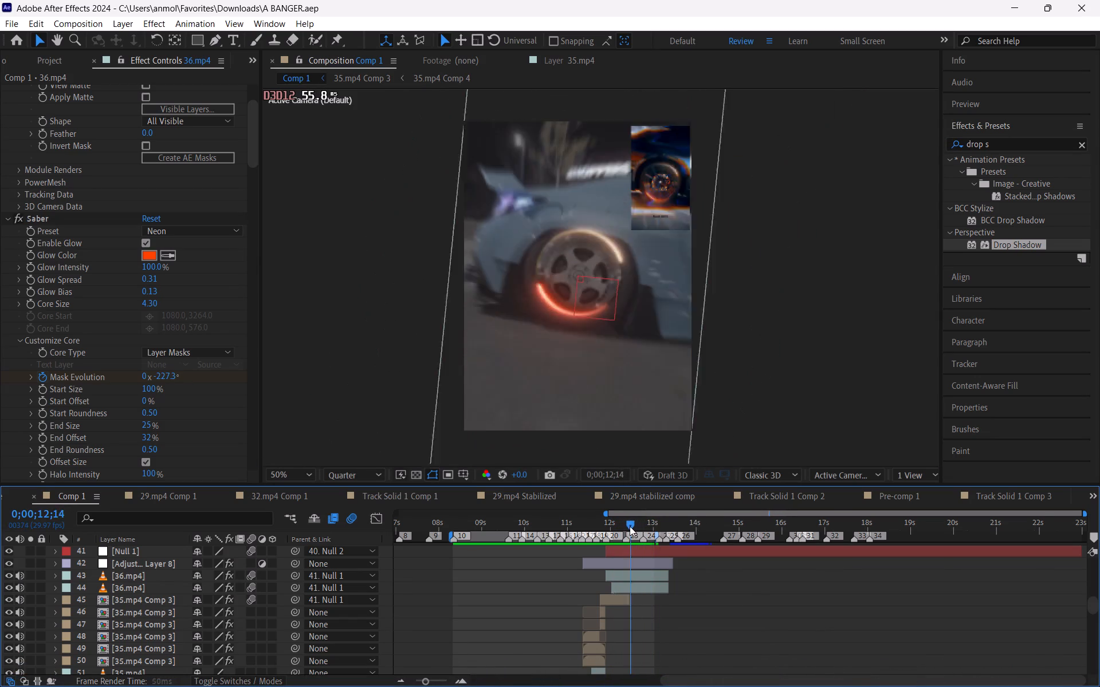
left_click_drag(630, 526, 630, 528)
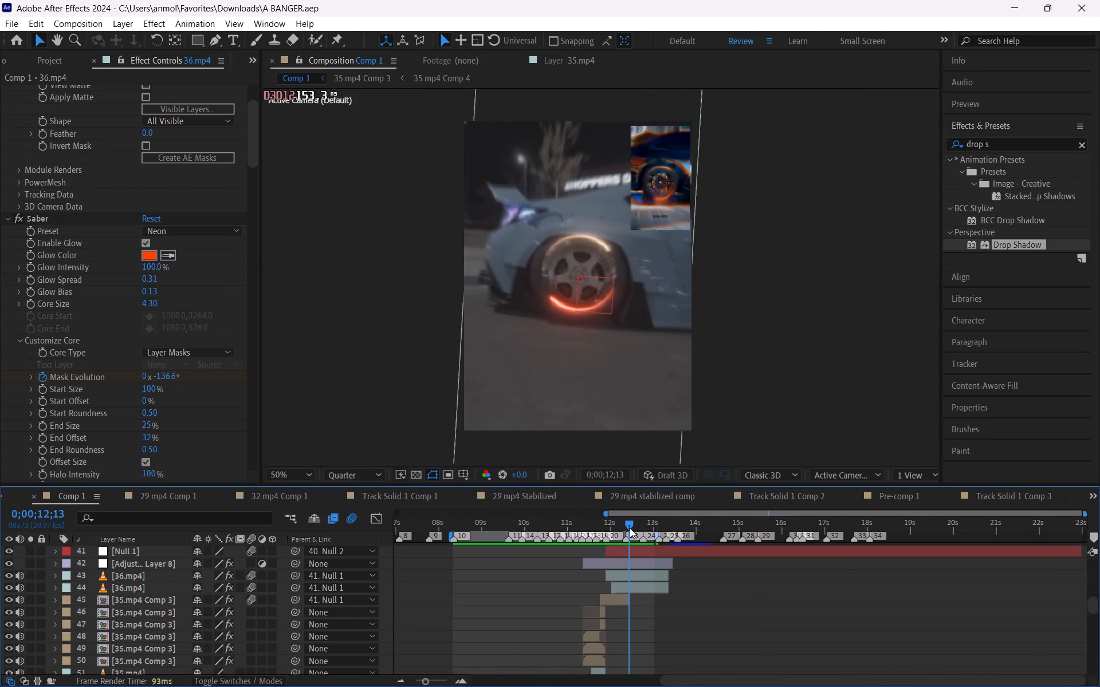
type("===")
left_click_drag(625, 524, 592, 529)
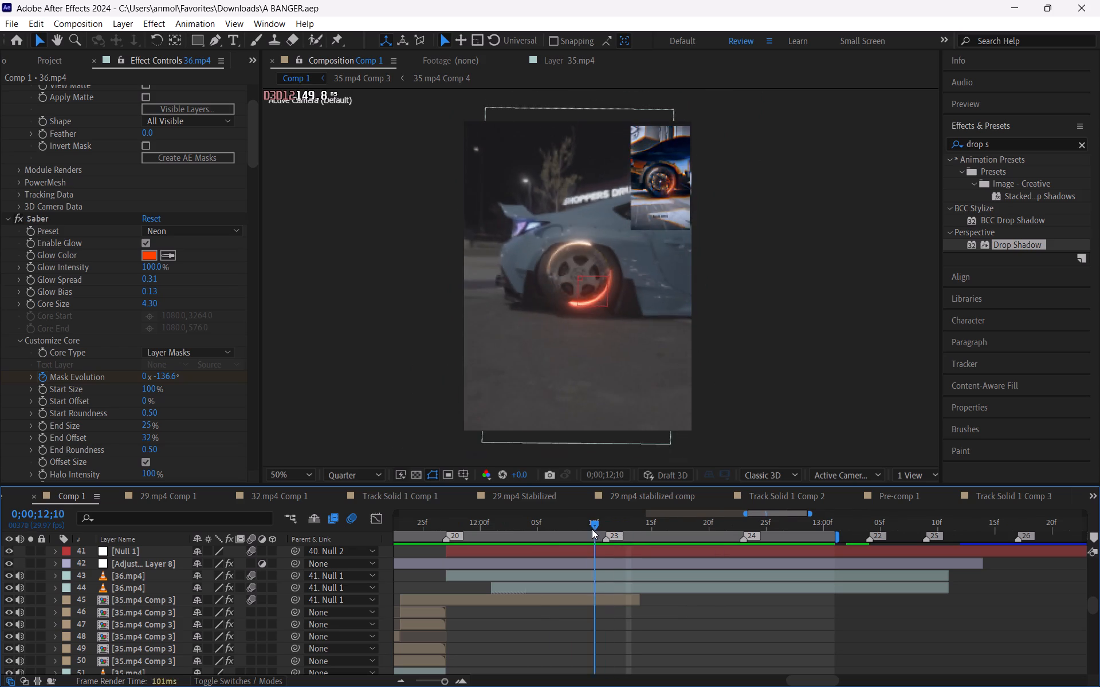
left_click_drag(592, 529, 615, 595)
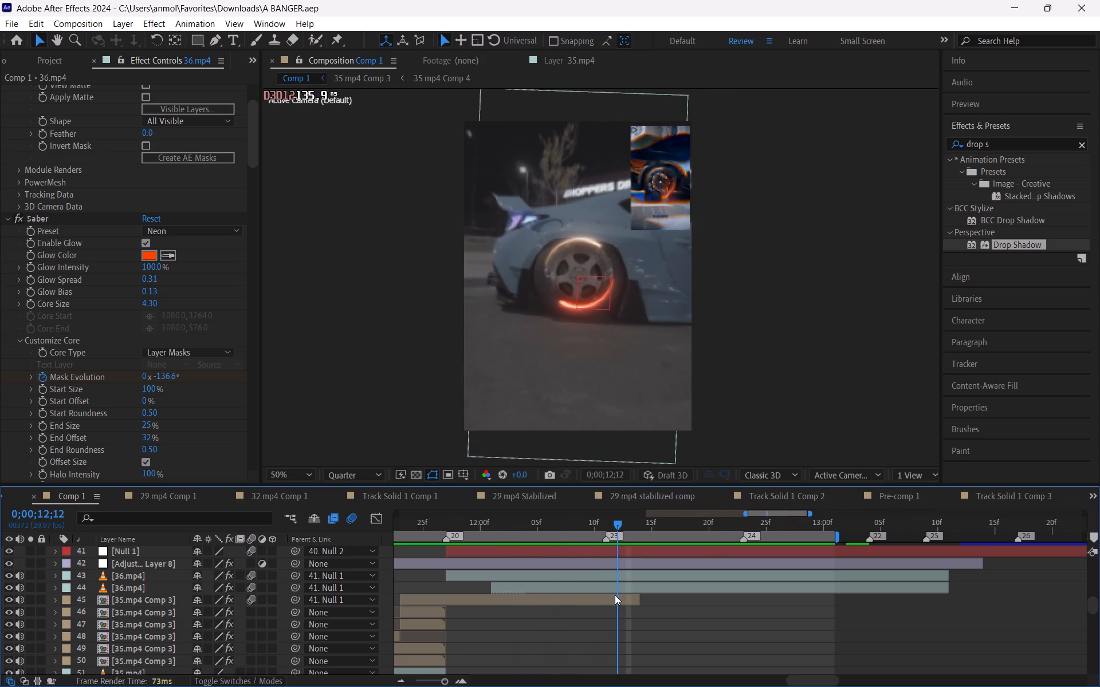
left_click_drag(615, 595, 580, 589)
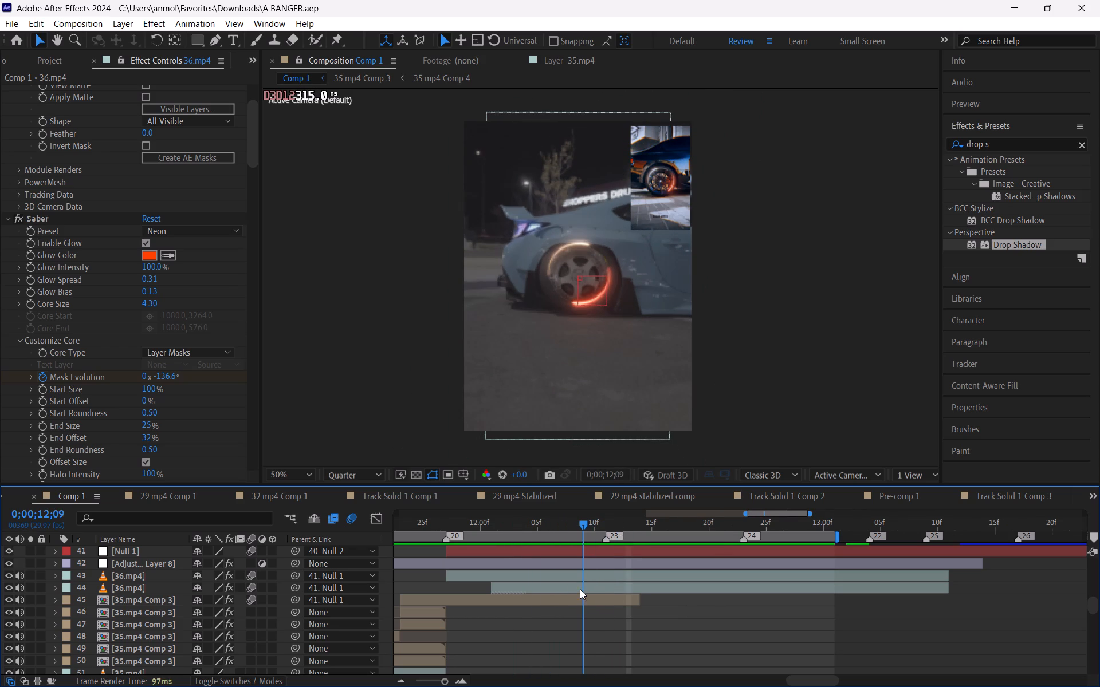
left_click_drag(580, 589, 609, 601)
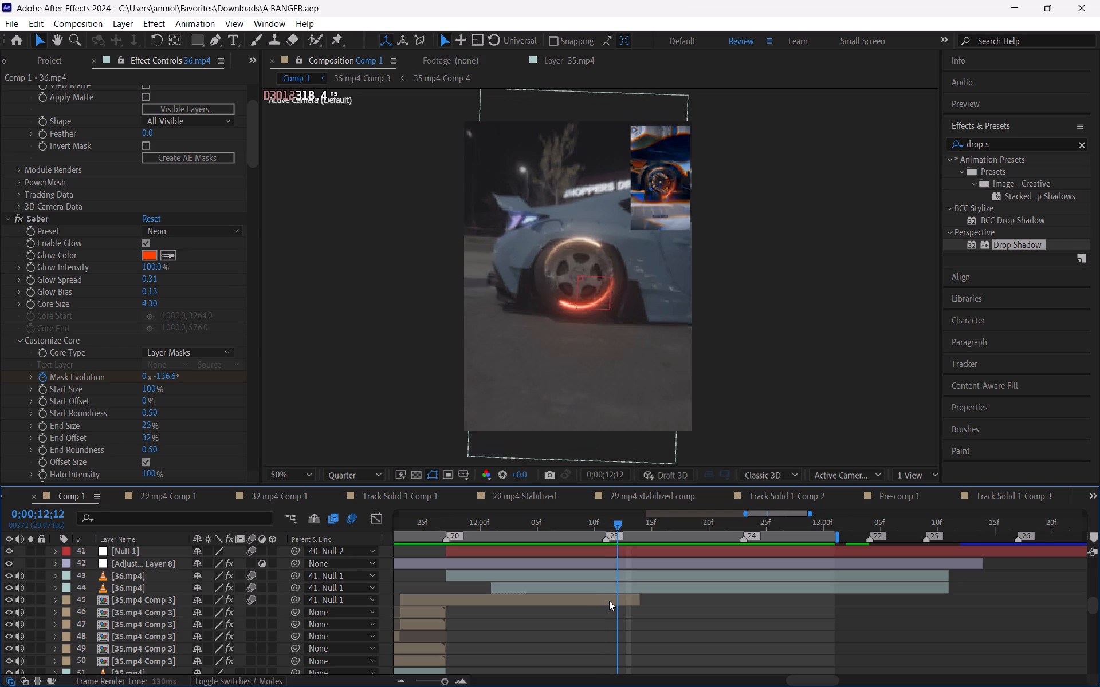
left_click_drag(609, 601, 630, 610)
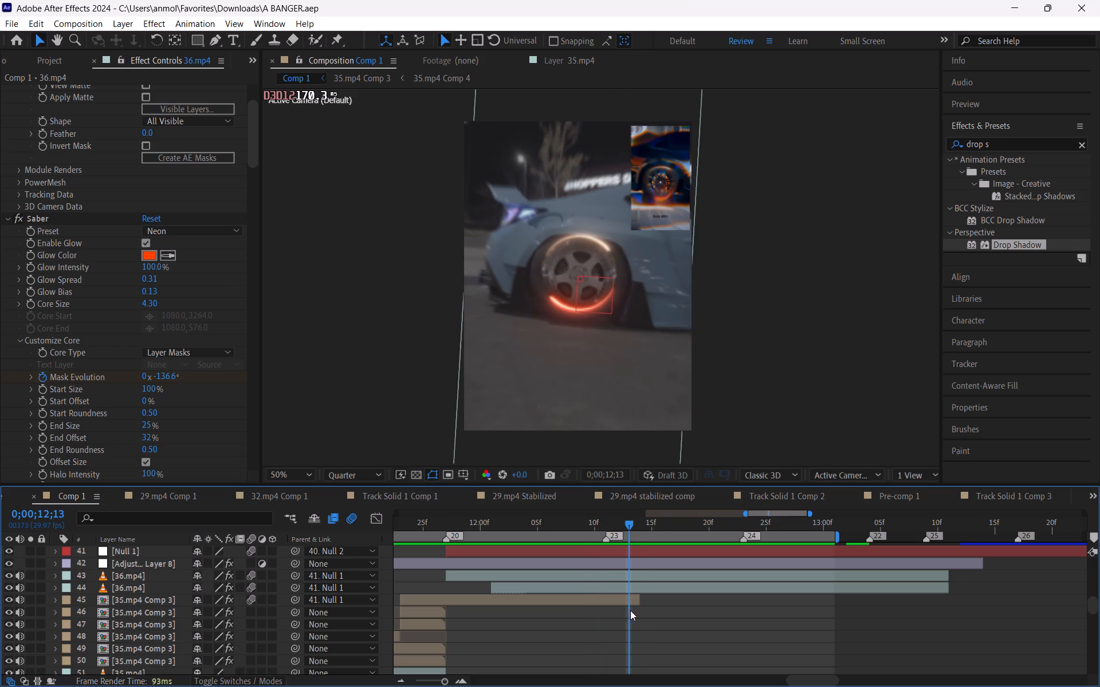
left_click_drag(630, 610, 607, 605)
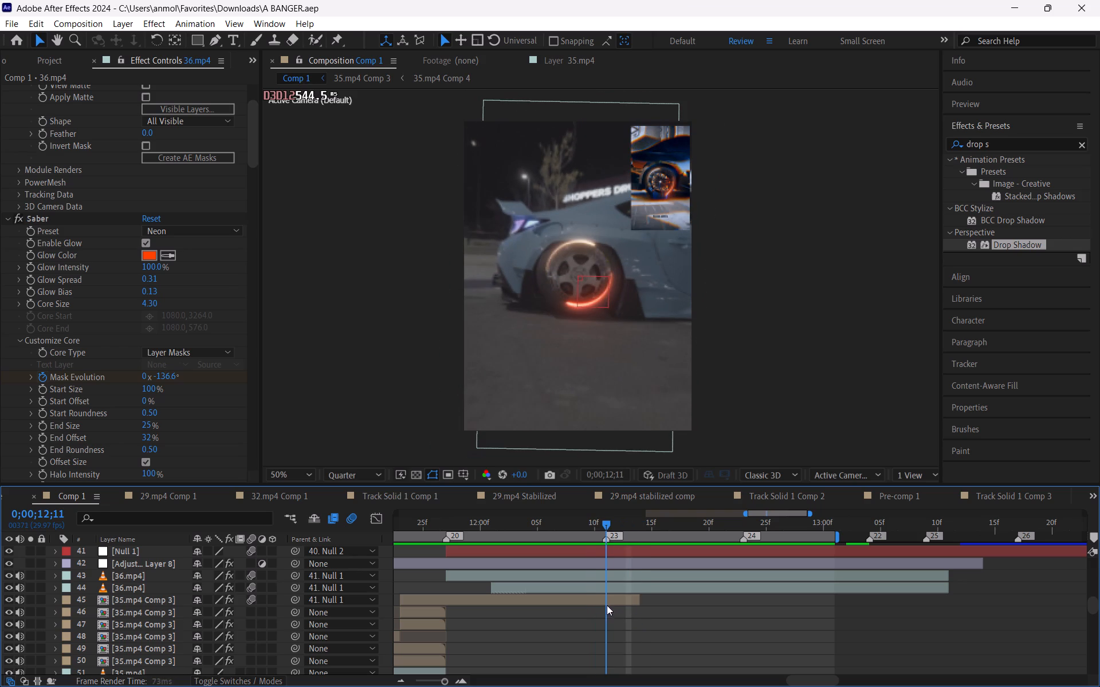
left_click_drag(607, 605, 605, 604)
Examine the inset reference clip up close at Full preview resolution, play it, and return the preview to Quarter resolution.
left_click(612, 589)
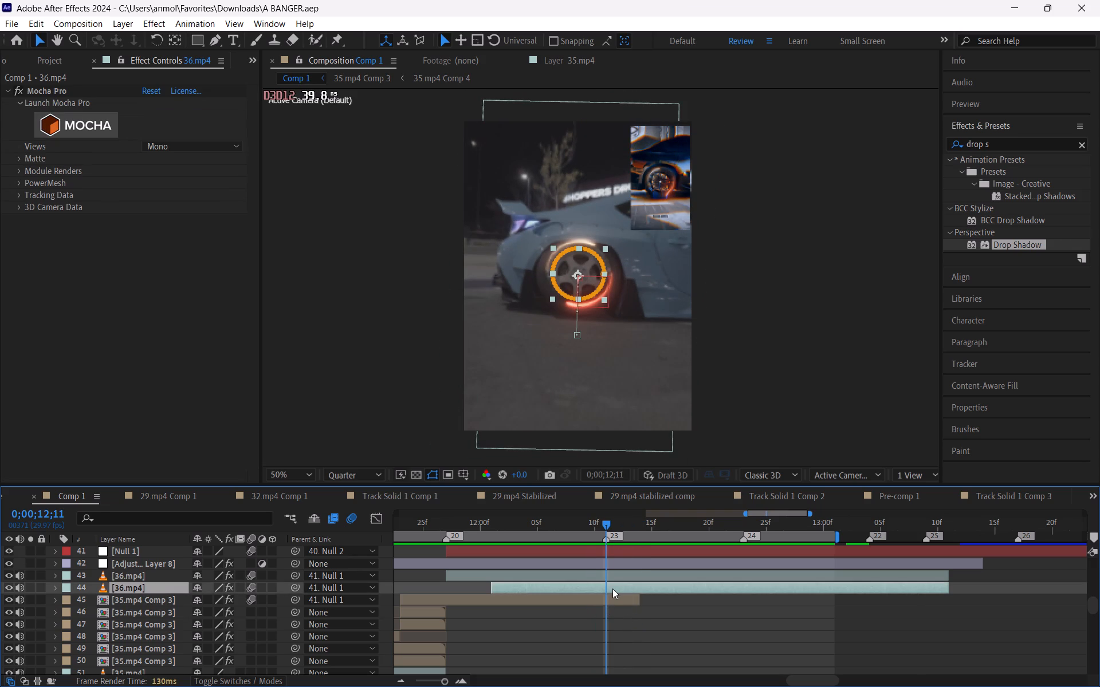
scroll(701, 235, "up", 2)
key("space")
key("space")
key("space")
key("space")
key("space")
key("space")
key("space")
key("space")
key("space")
key("space")
key("space")
key("space")
key("space")
key("space")
key("space")
key("space")
key("space")
key("space")
key("space")
key("space")
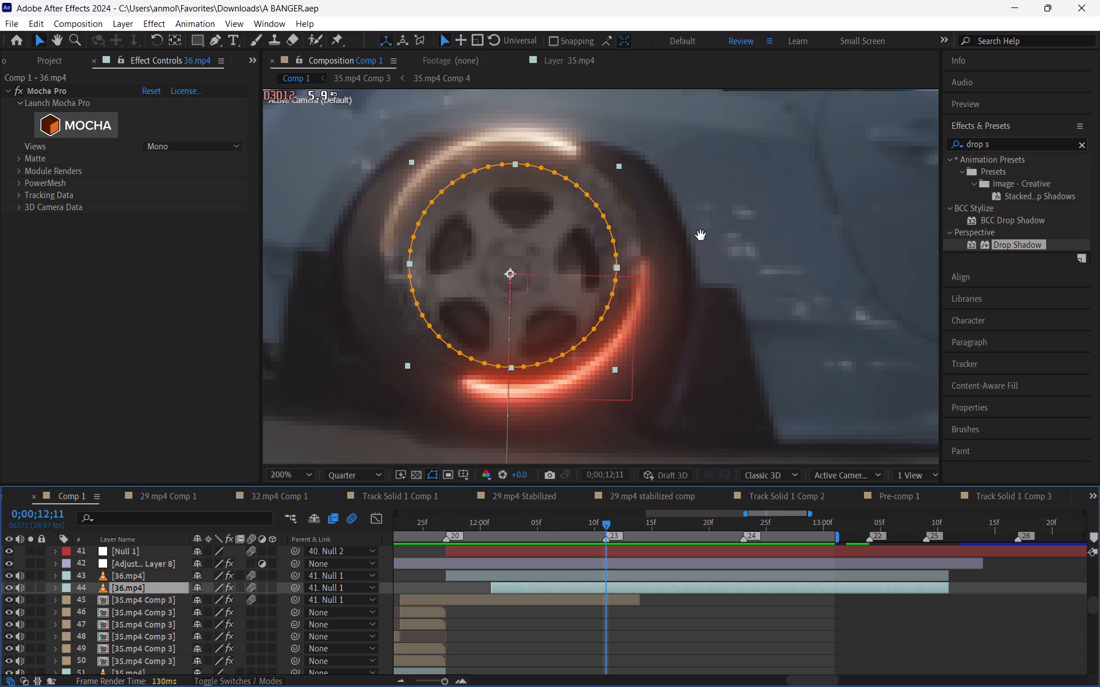
left_click_drag(701, 235, 547, 376)
left_click_drag(668, 302, 556, 429)
left_click_drag(569, 373, 557, 444)
left_click(339, 480)
left_click(347, 507)
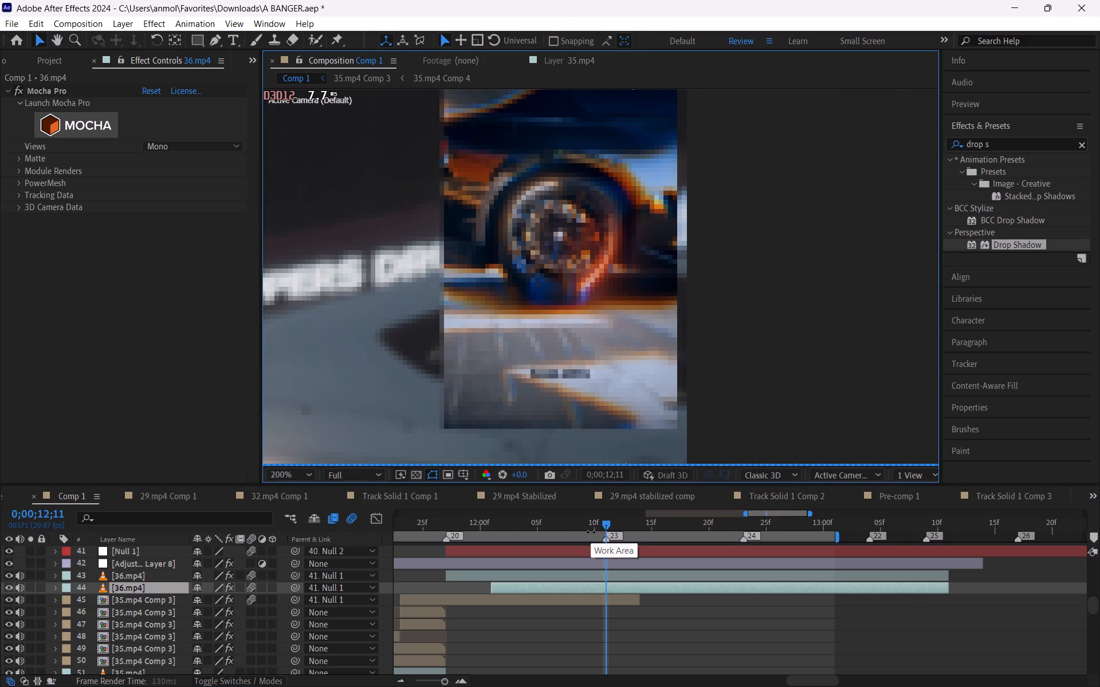
left_click(608, 522)
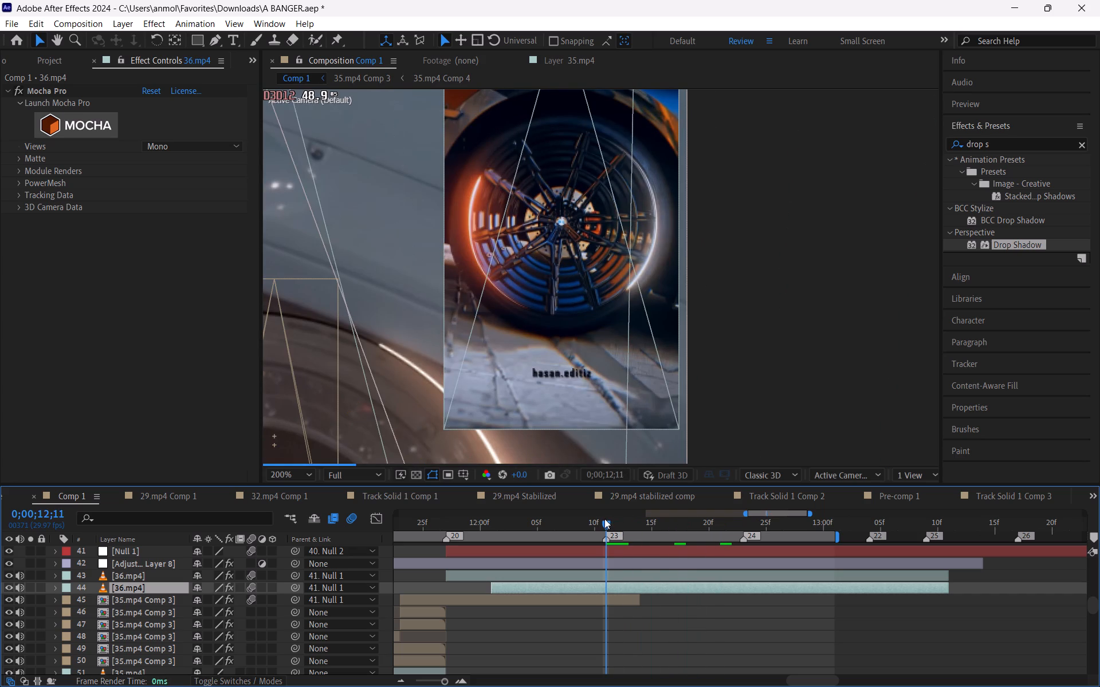
left_click(372, 476)
left_click(365, 558)
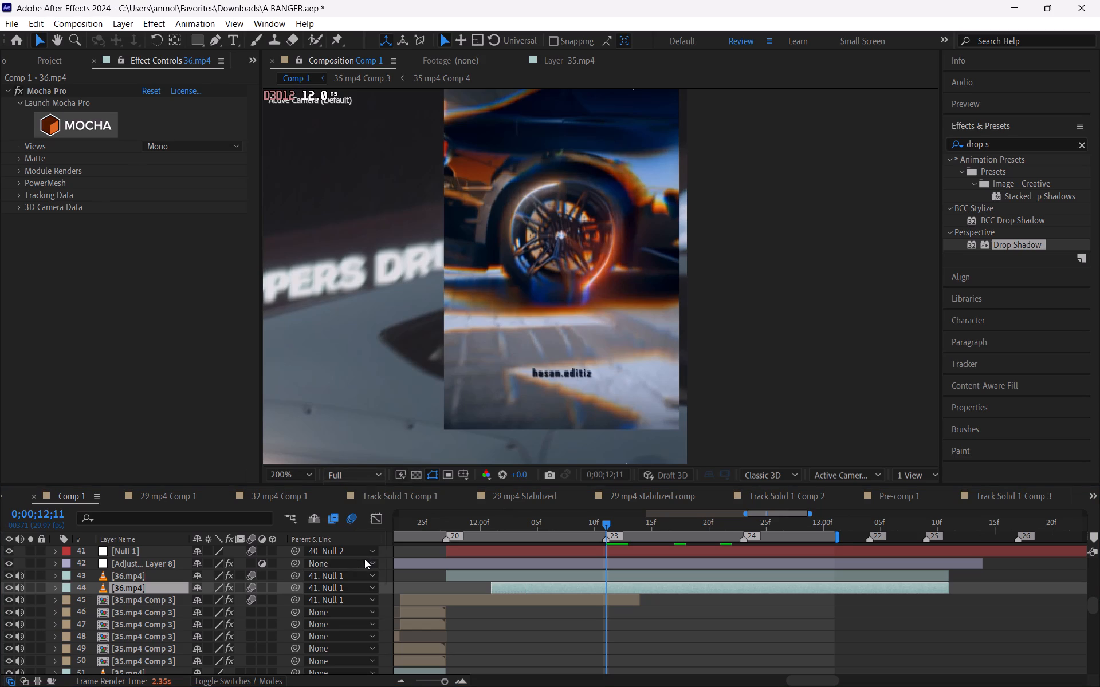
scroll(516, 275, "down", 2)
key("space")
key("space")
key("space")
key("space")
key("space")
key("space")
key("space")
key("space")
key("space")
key("space")
key("space")
key("space")
left_click_drag(540, 339, 543, 339)
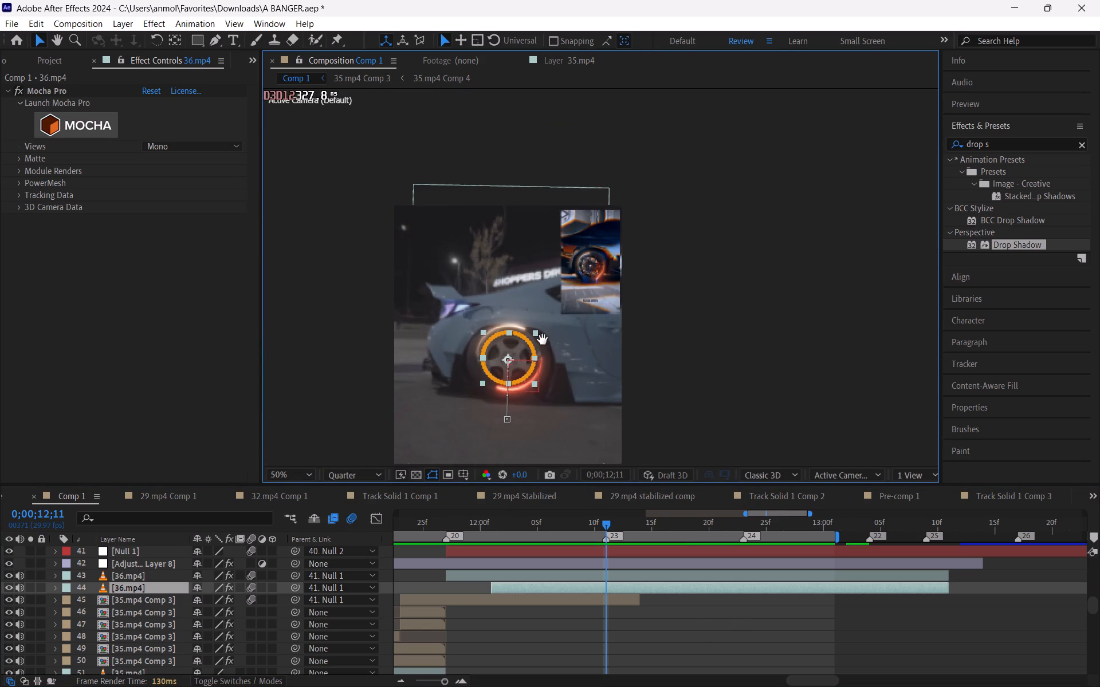
left_click_drag(543, 339, 579, 263)
Examine the car wheel up close and toggle the masked wheel layer 36.mp4 (layer 44) off and on.
scroll(569, 317, "up", 1)
key("space")
key("space")
key("space")
key("space")
key("space")
key("space")
key("space")
key("space")
key("space")
key("space")
key("space")
key("space")
key("space")
key("space")
key("space")
key("space")
key("space")
key("space")
key("space")
key("space")
left_click_drag(569, 317, 599, 331)
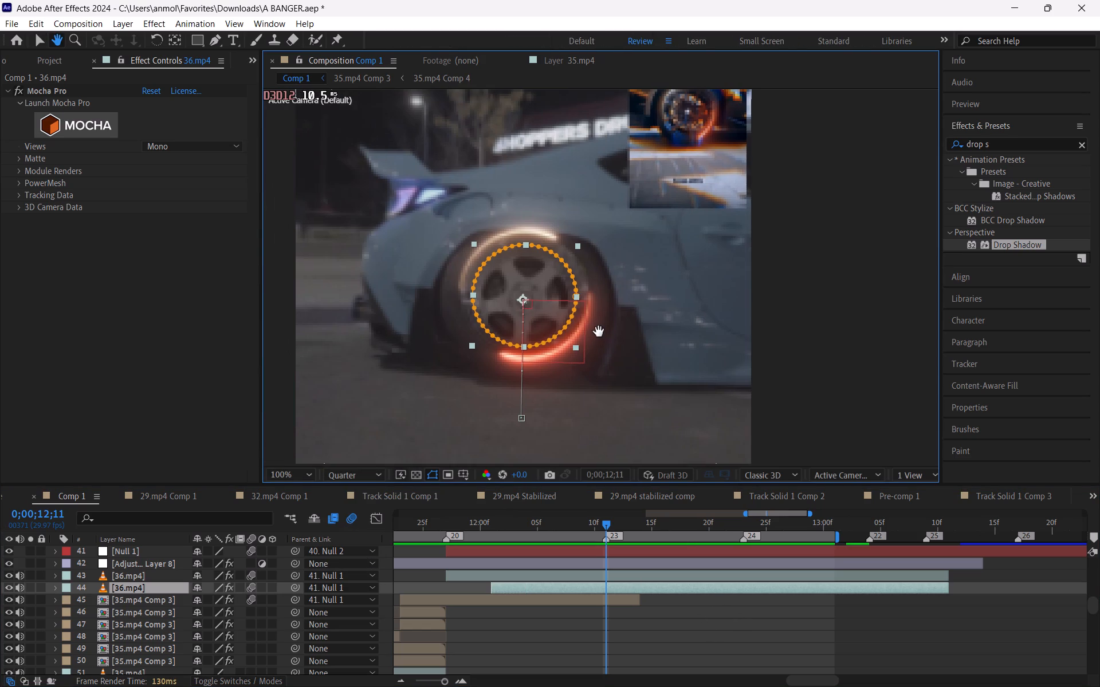
left_click_drag(599, 331, 620, 325)
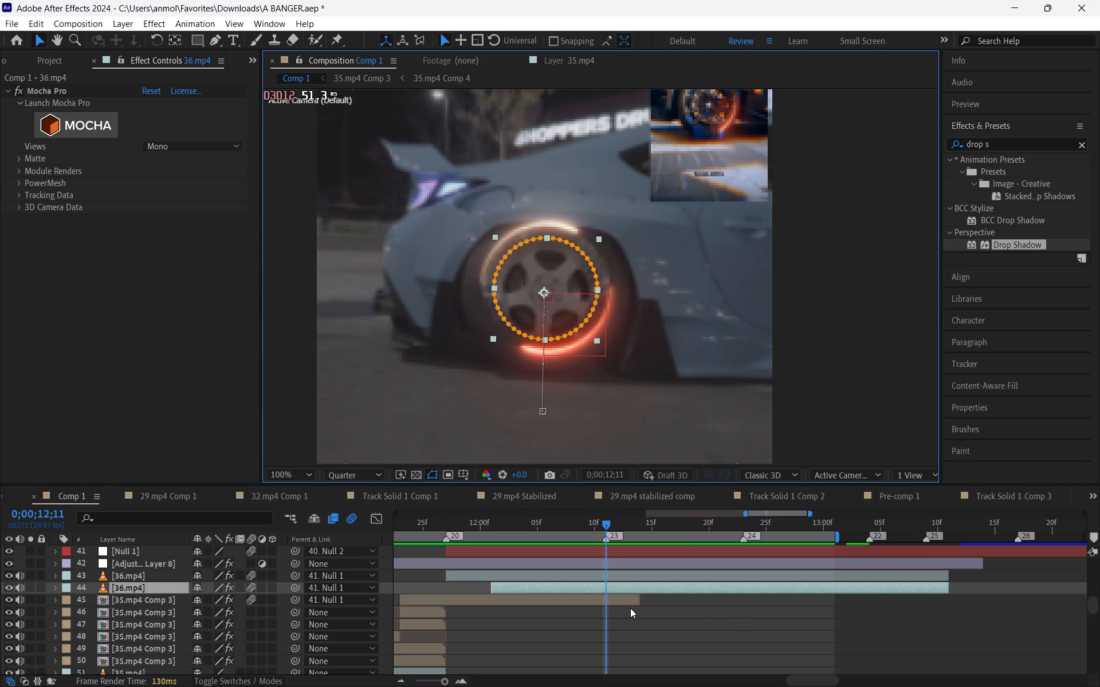
left_click(630, 608)
left_click(622, 586)
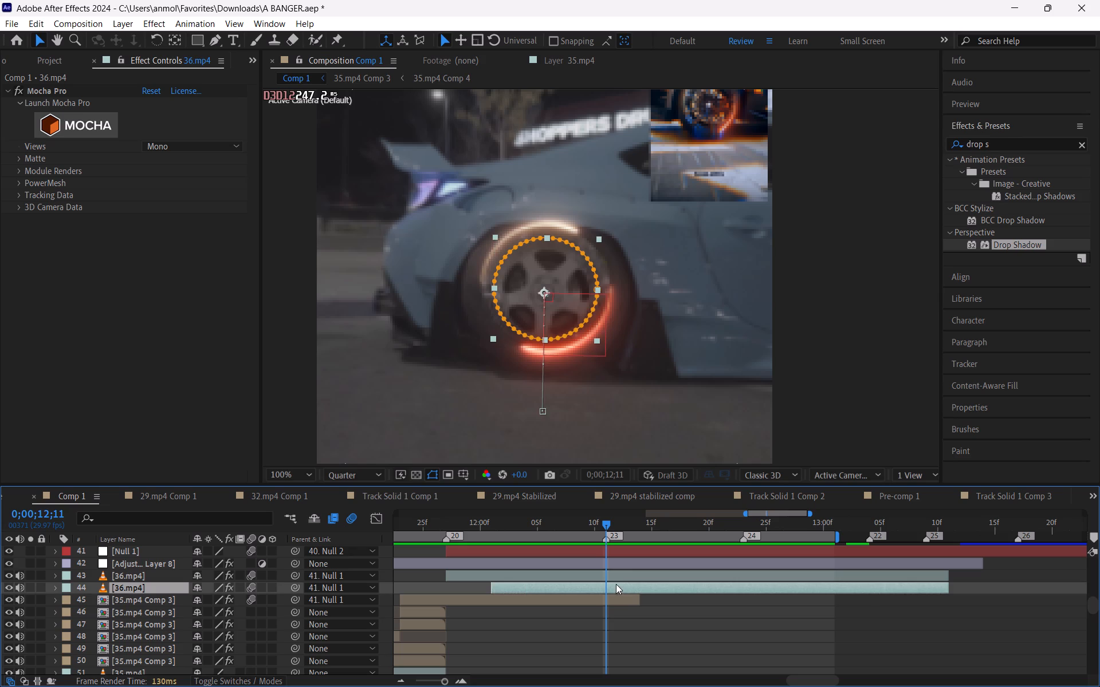
left_click(9, 587)
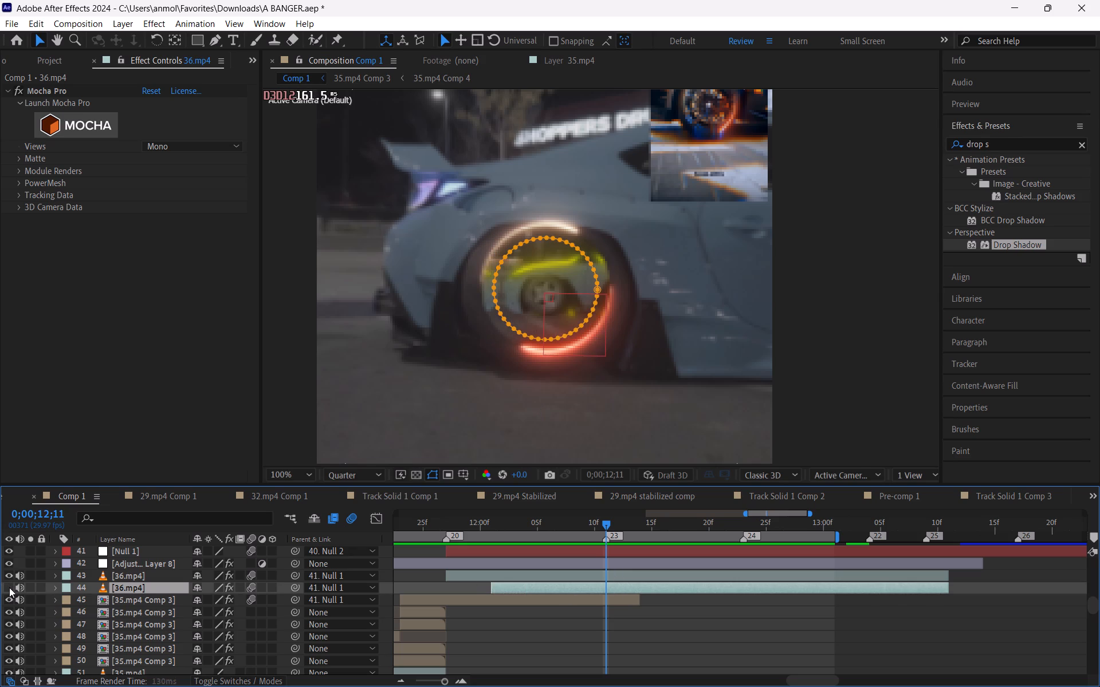
left_click(9, 587)
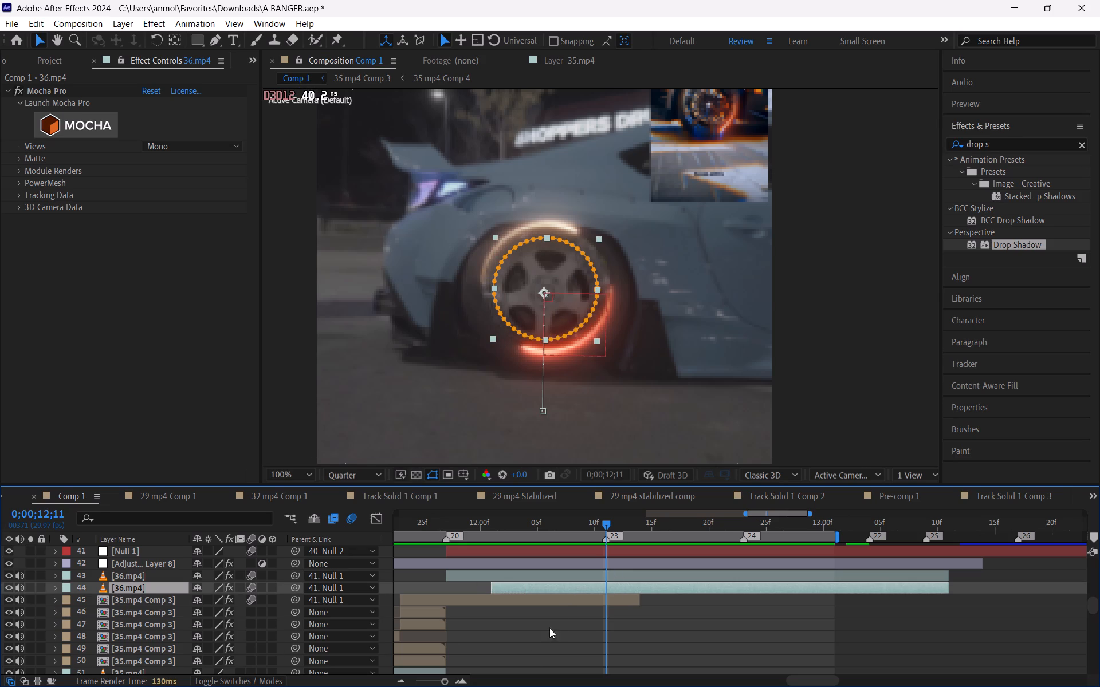
Duplicate the masked wheel layer 36.mp4, split the upper copy at 0;00;12;11 and delete its earlier part.
key("ctrl+d")
left_click(594, 633)
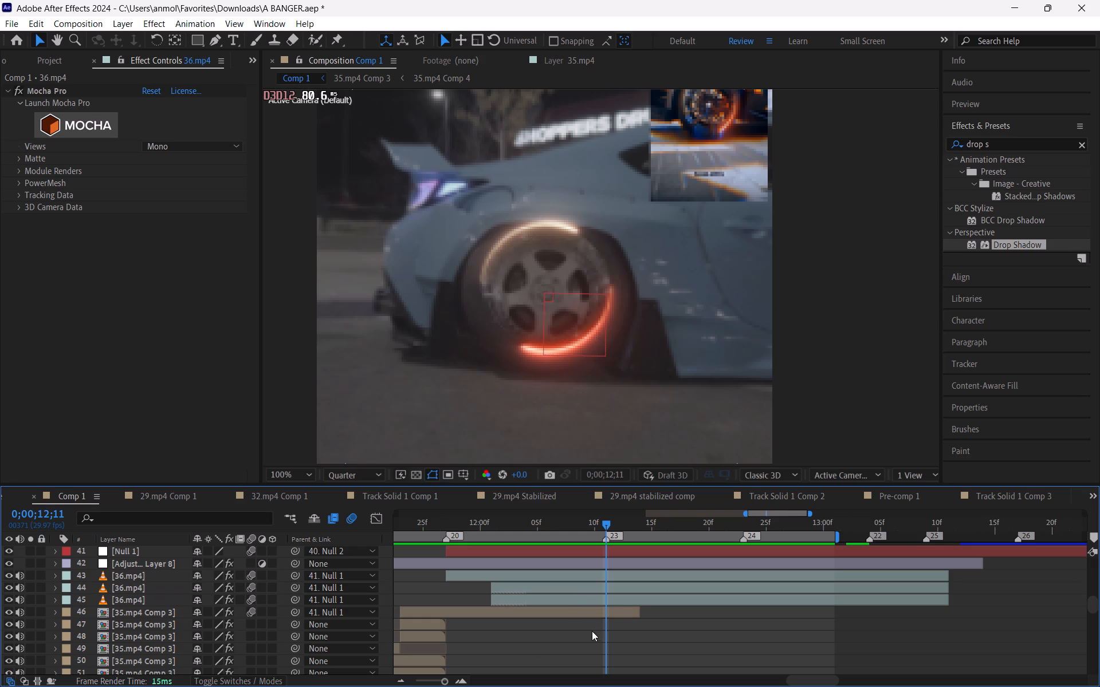
left_click(576, 587)
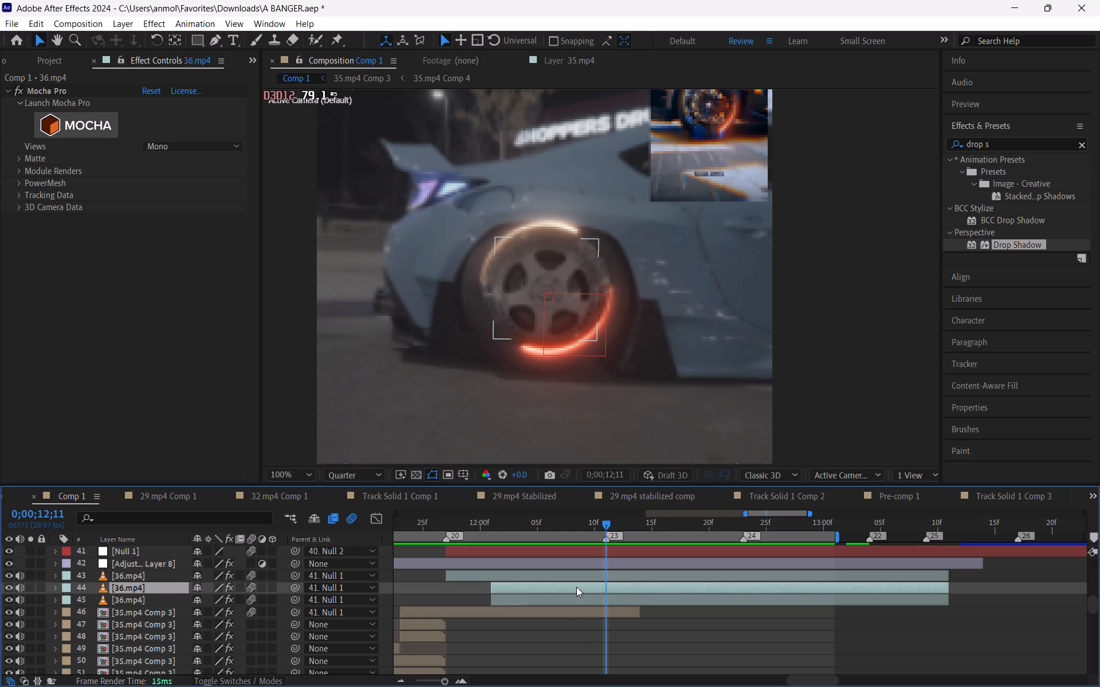
key("ctrl+shift+d")
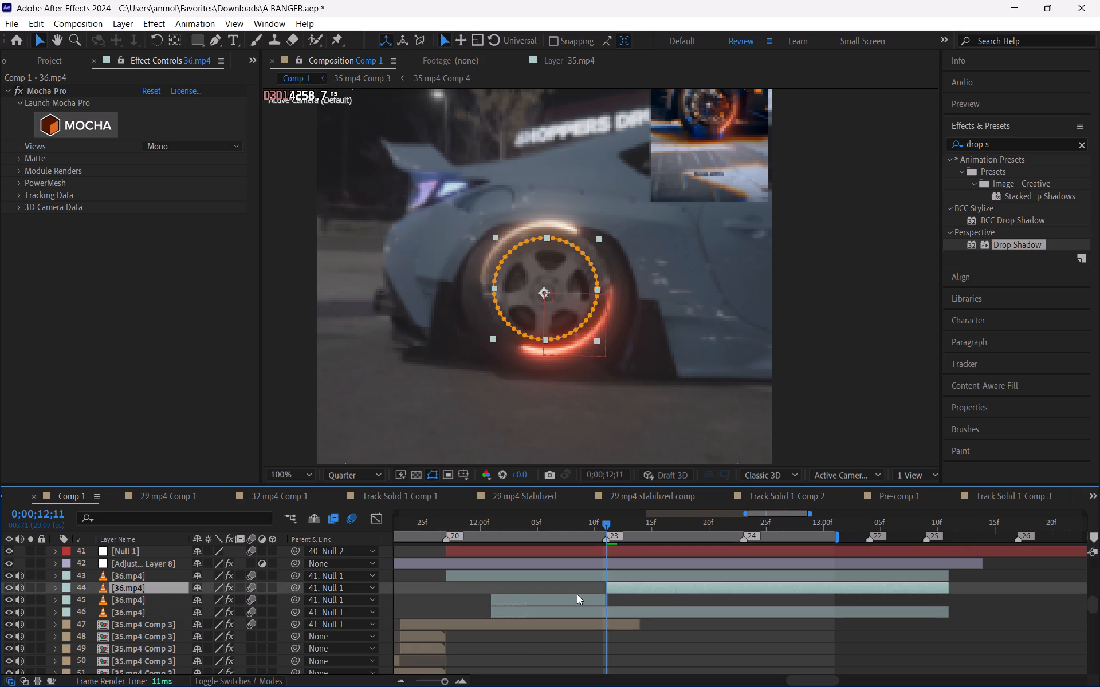
left_click(577, 594)
key("Delete")
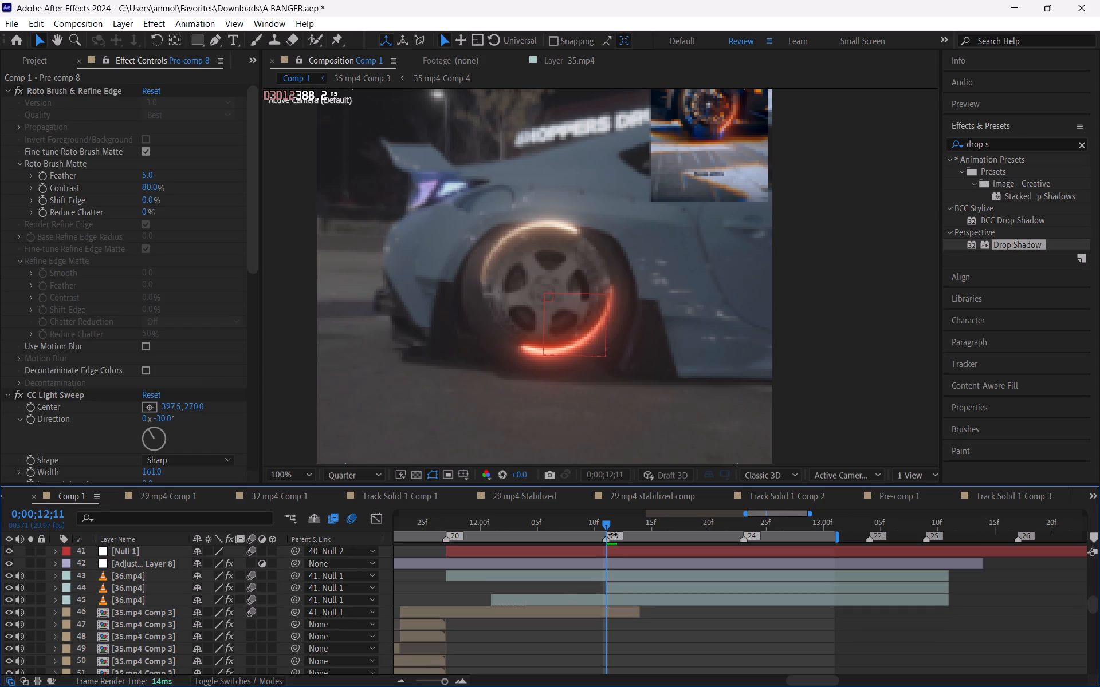
Duplicate the trimmed 36.mp4 wheel layer four times so that five copies start at 0;00;12;11.
left_click(607, 586)
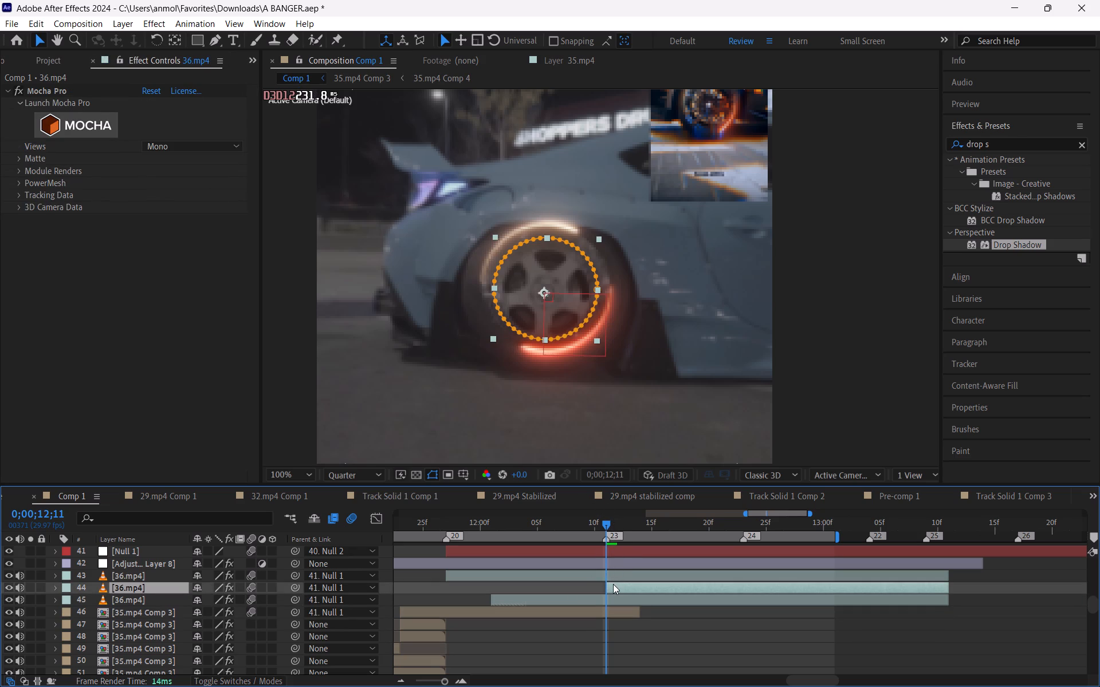
key("ctrl+d")
key("ctrl+d")
key("ctrl+d")
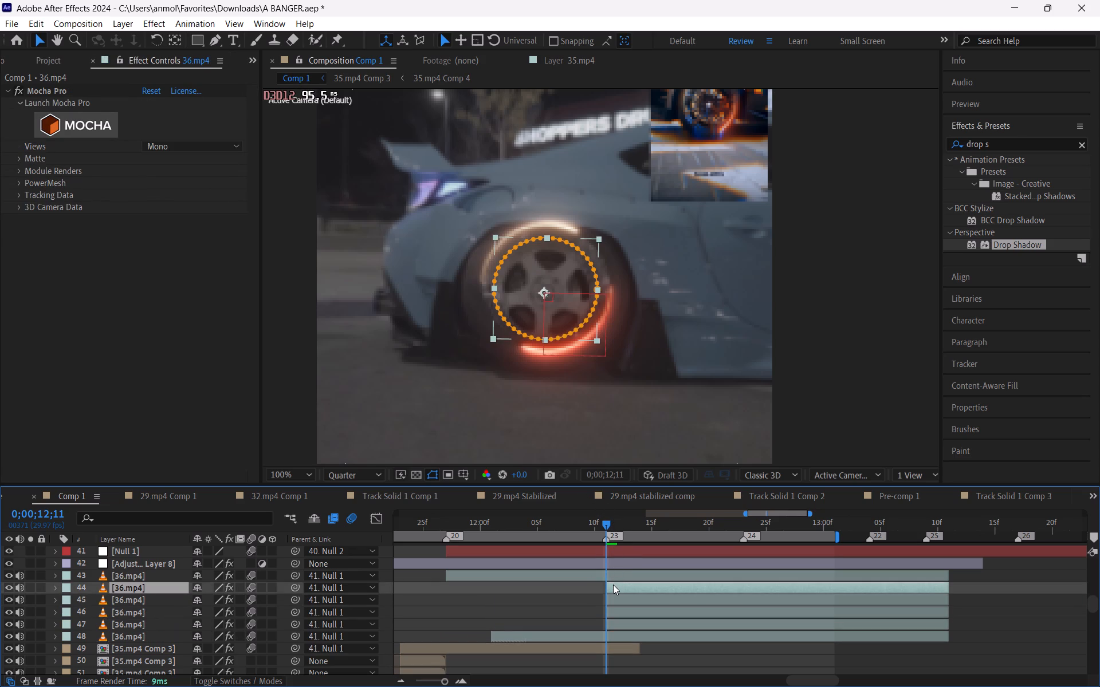
key("ctrl+d")
left_click(570, 594)
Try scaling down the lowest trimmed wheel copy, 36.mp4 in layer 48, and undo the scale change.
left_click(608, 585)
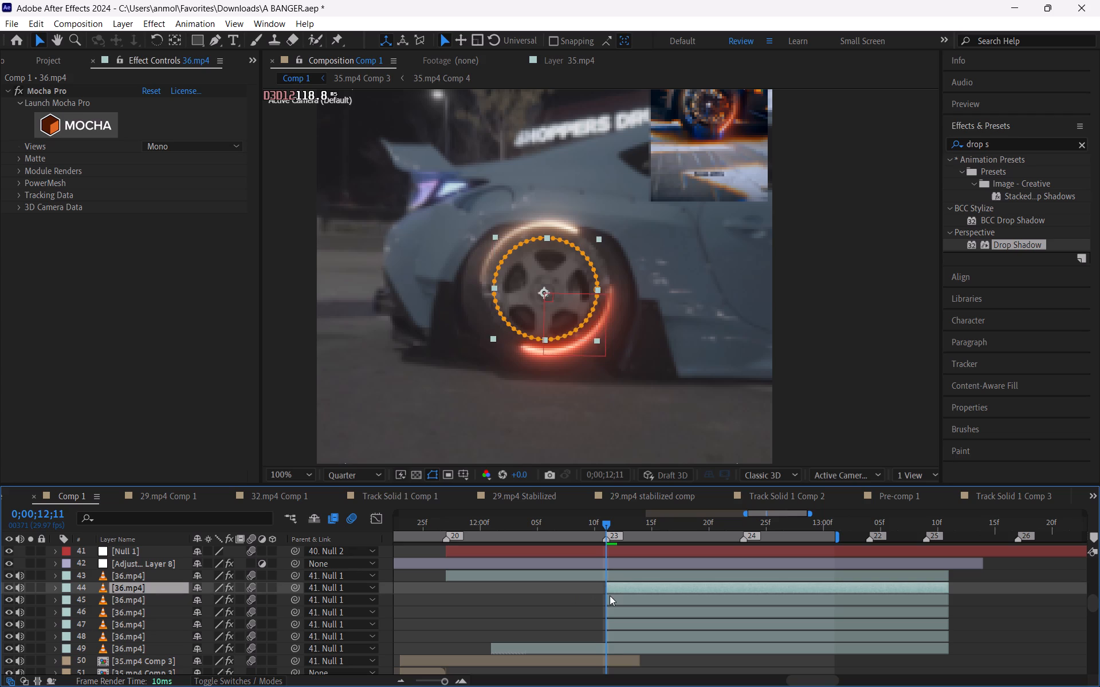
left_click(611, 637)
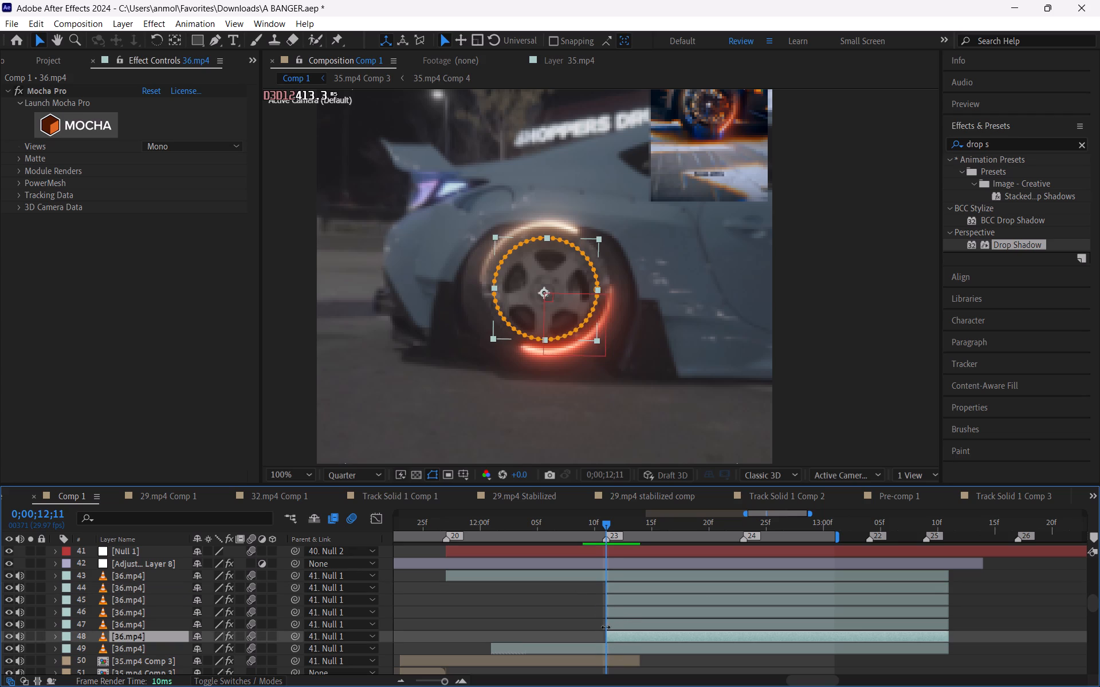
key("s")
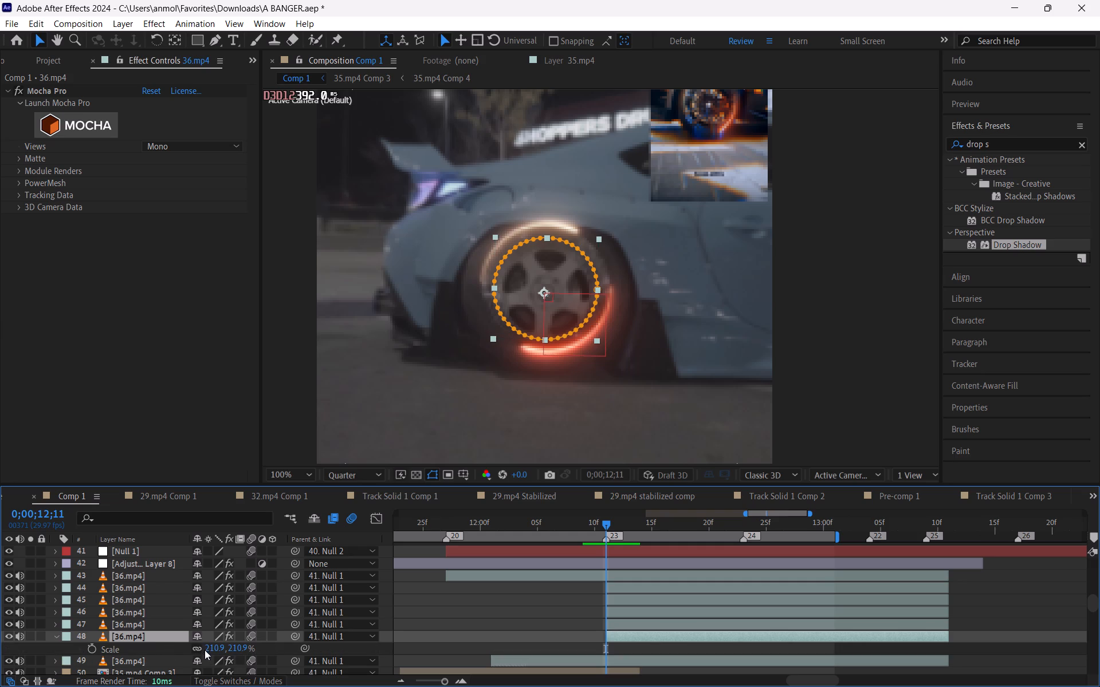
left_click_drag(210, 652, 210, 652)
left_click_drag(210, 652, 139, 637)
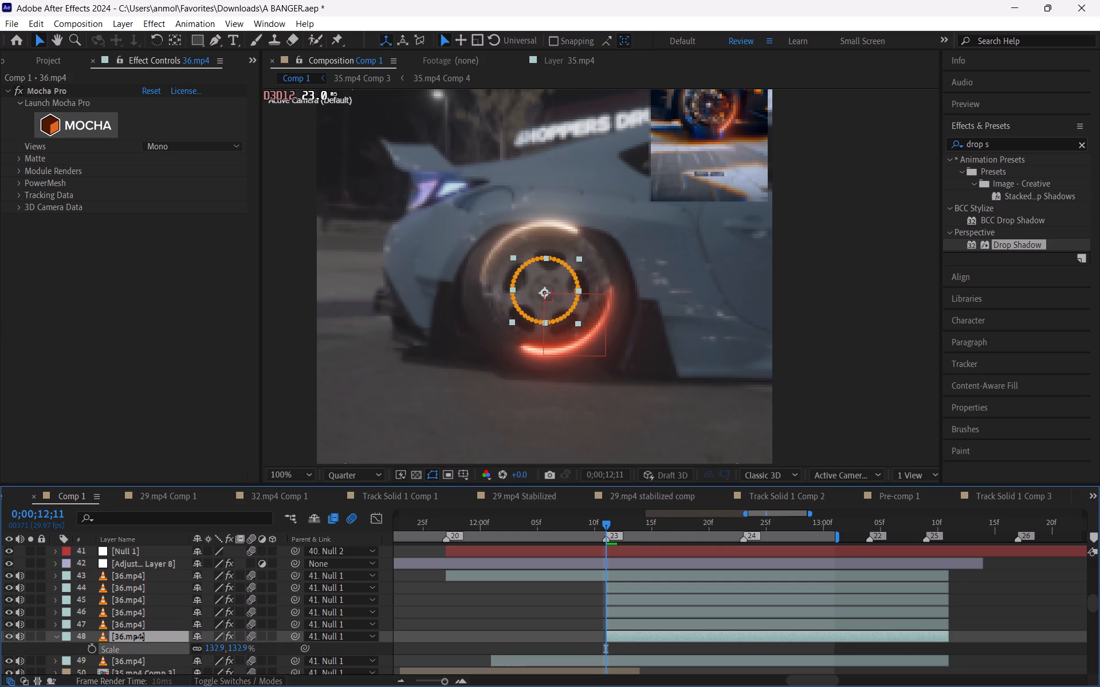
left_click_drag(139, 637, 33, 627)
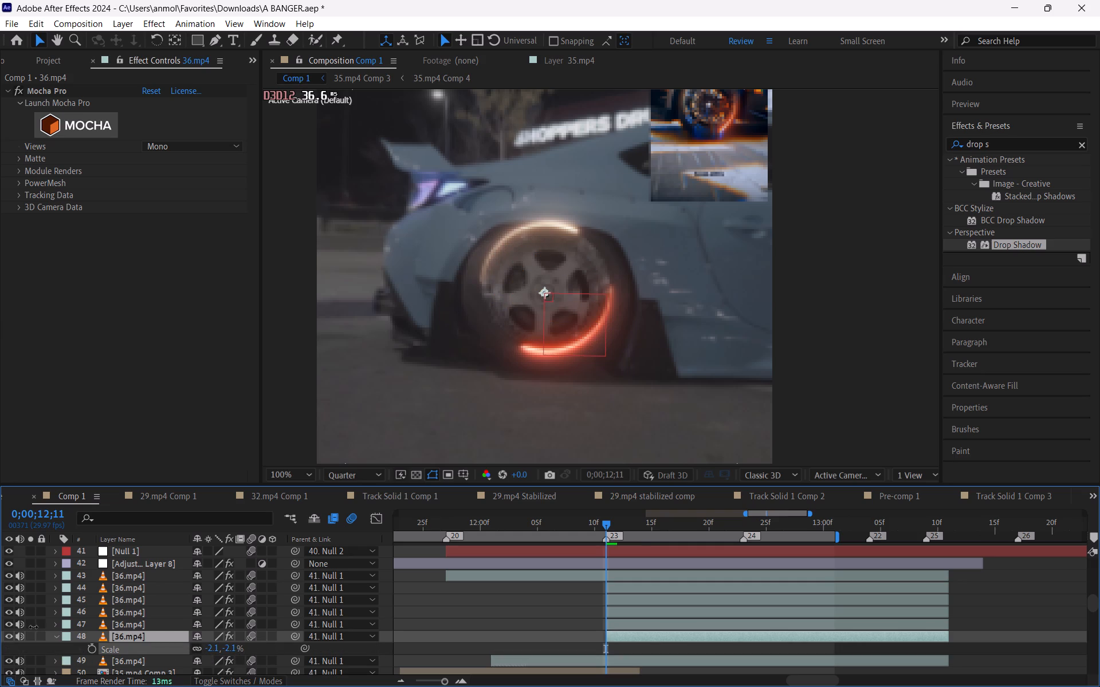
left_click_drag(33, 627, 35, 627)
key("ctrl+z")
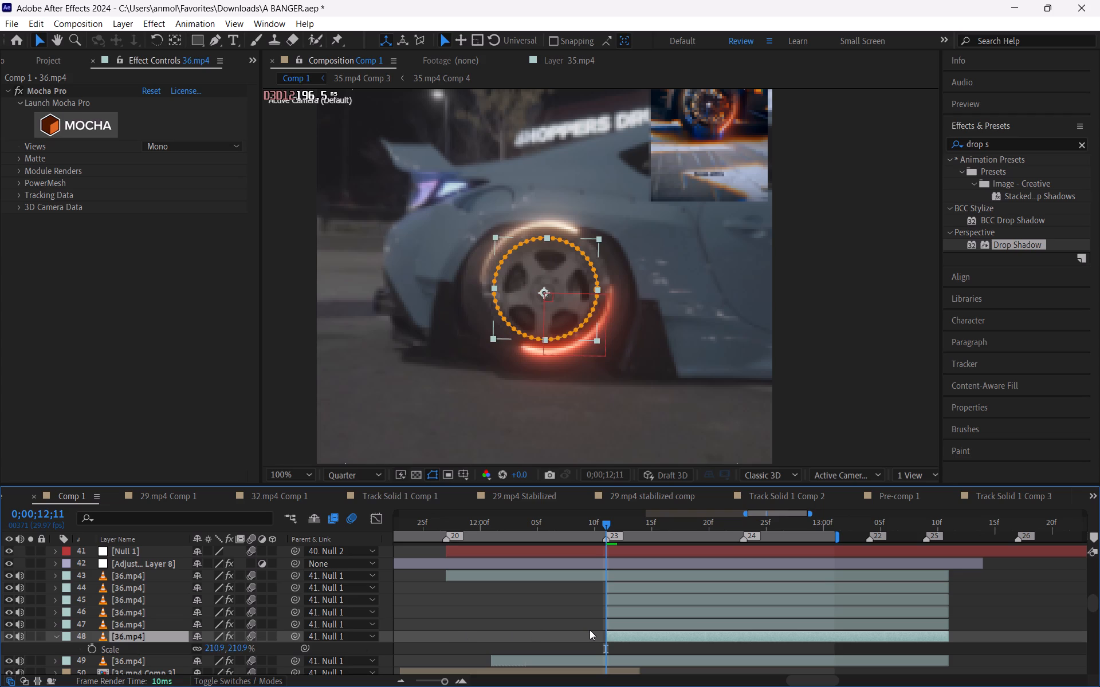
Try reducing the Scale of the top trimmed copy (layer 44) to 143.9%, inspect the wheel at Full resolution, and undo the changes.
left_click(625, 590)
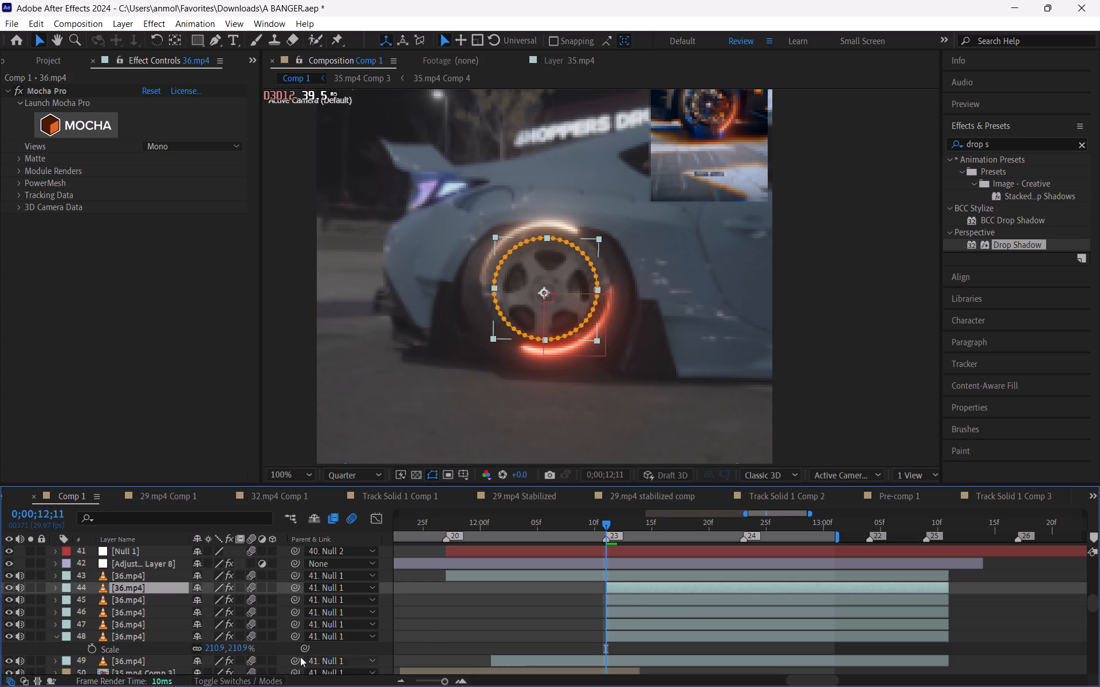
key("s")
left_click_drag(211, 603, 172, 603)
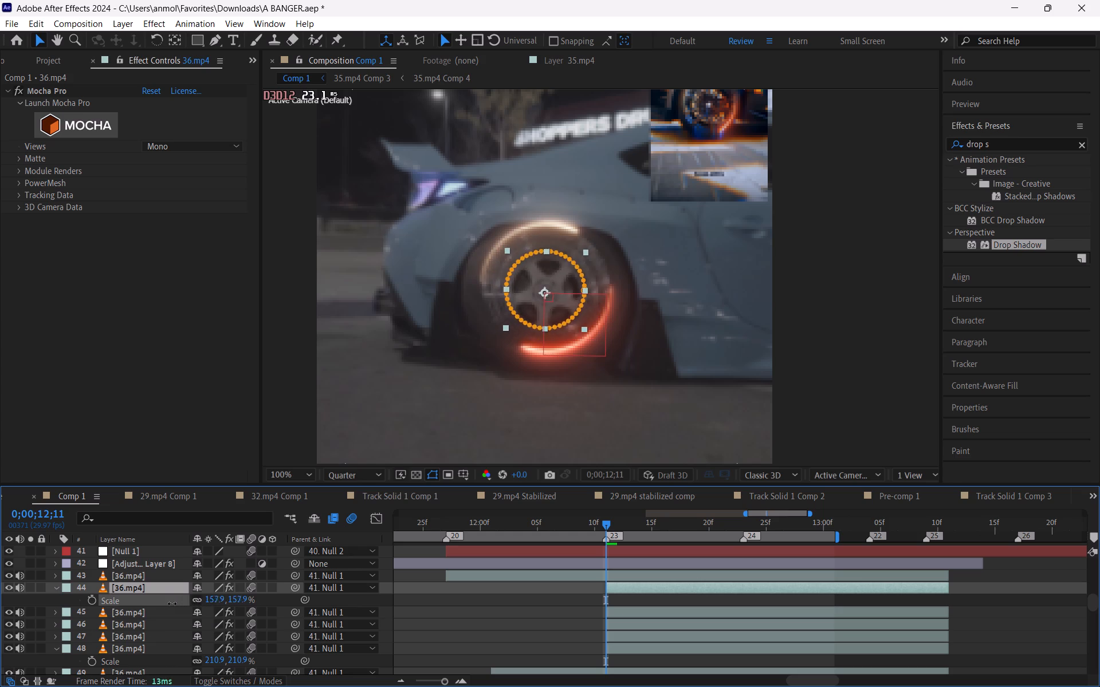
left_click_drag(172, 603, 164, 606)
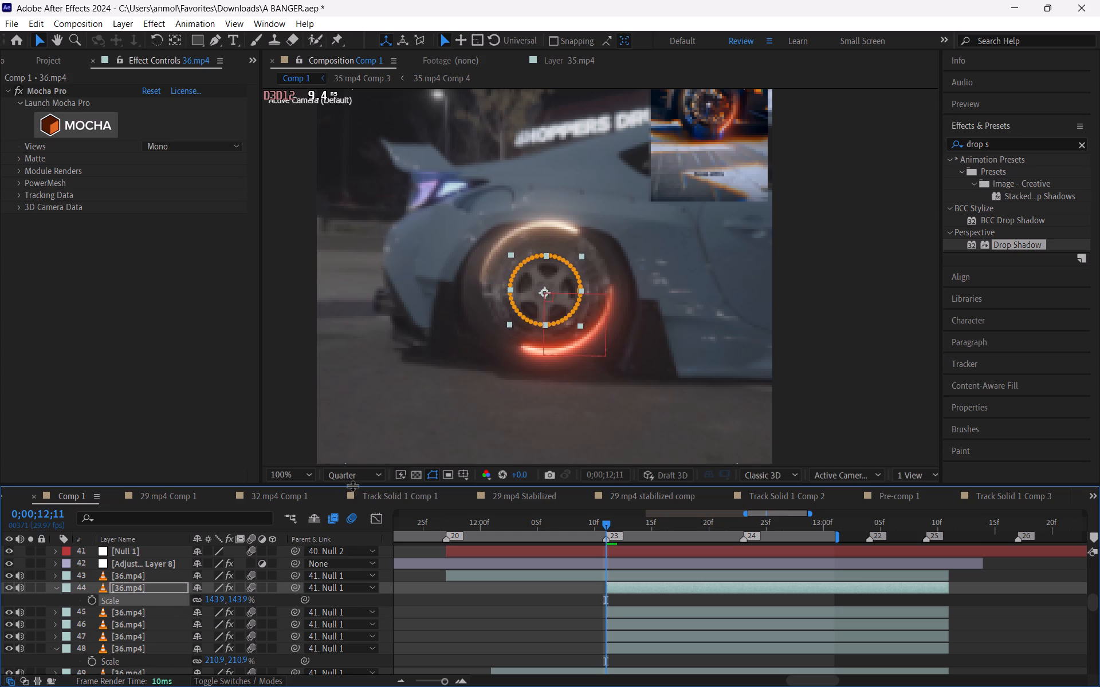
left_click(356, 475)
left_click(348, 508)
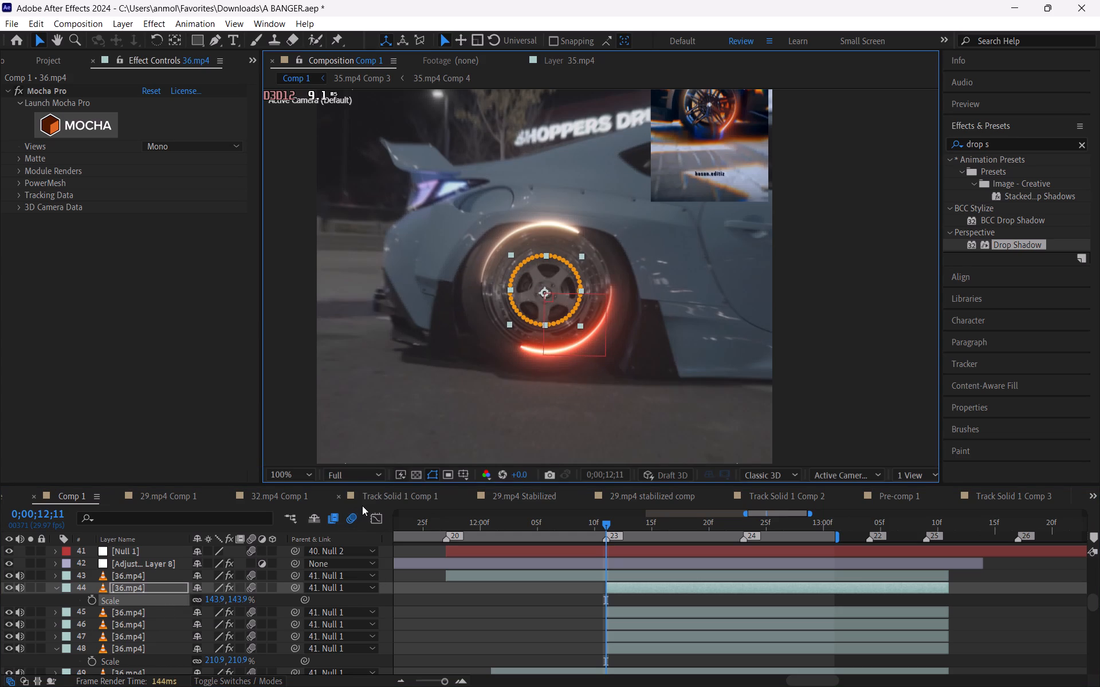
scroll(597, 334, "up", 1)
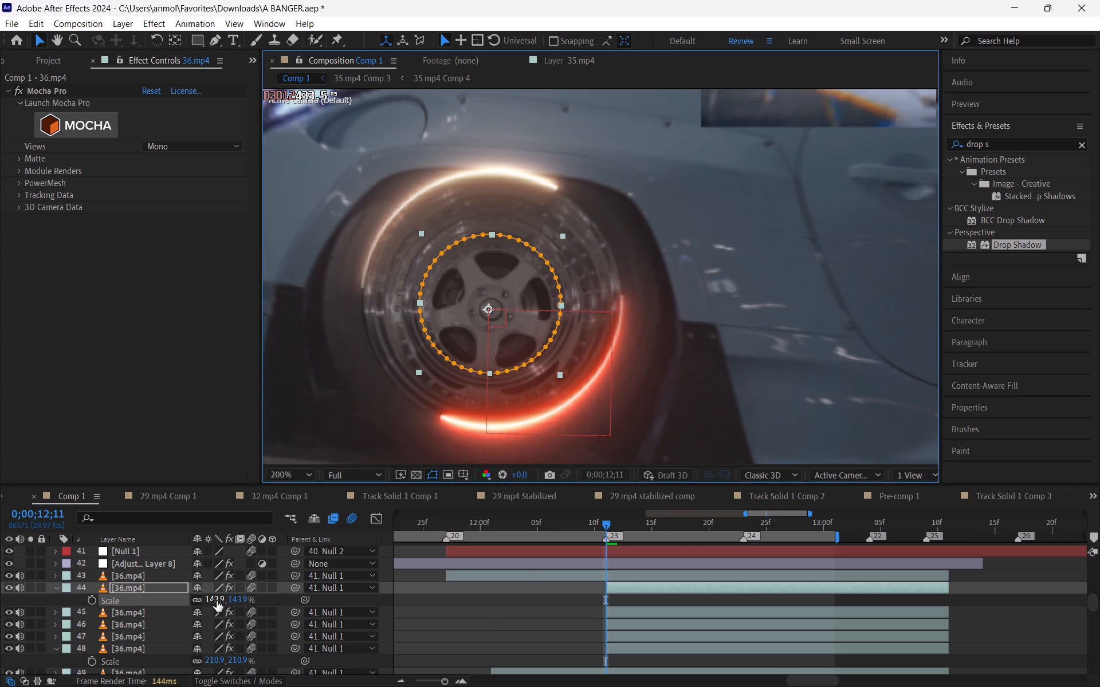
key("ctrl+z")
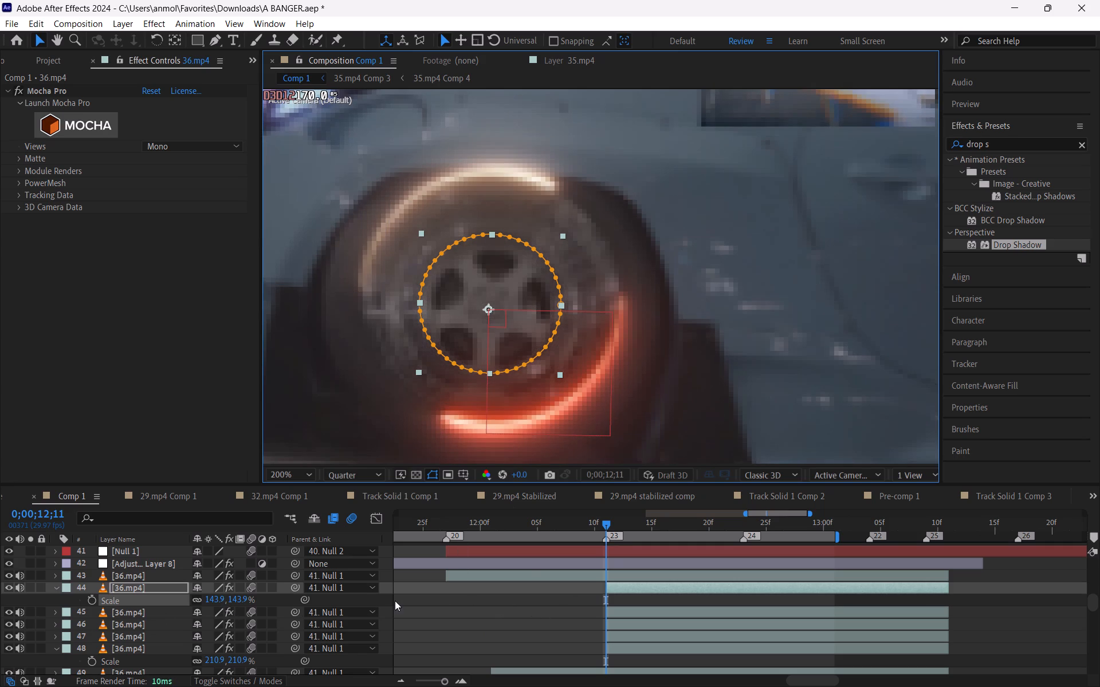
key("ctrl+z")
Switch the preview to Full resolution and set the Scale of the trimmed 36.mp4 copy in layer 44 to 200%.
left_click(367, 472)
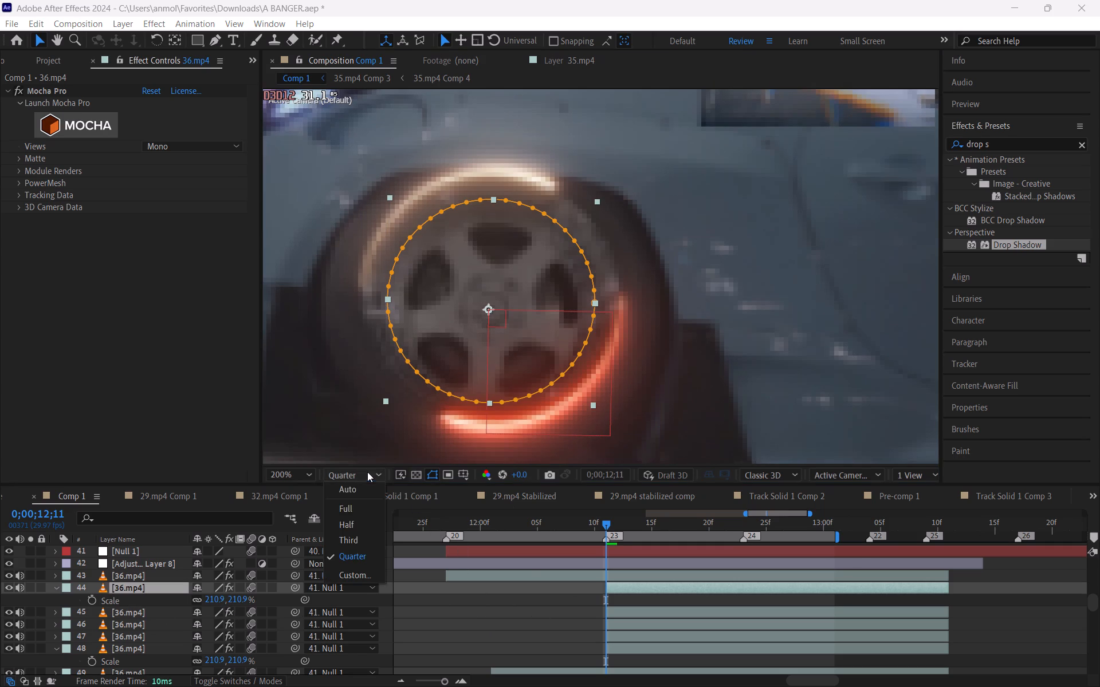
left_click(365, 510)
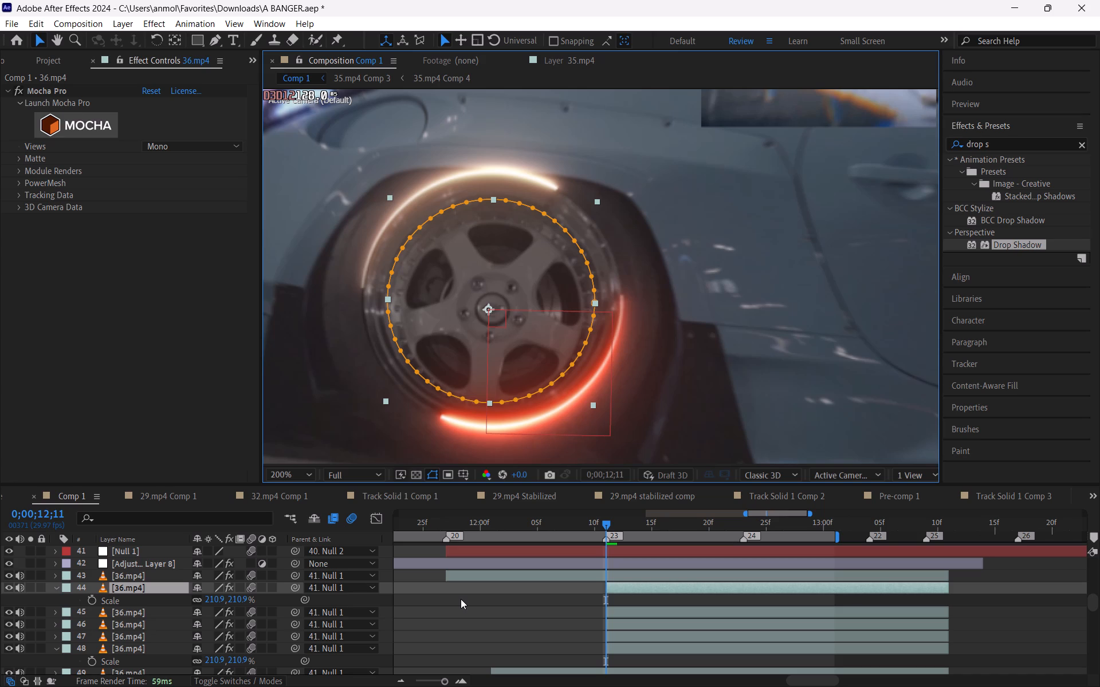
left_click(216, 602)
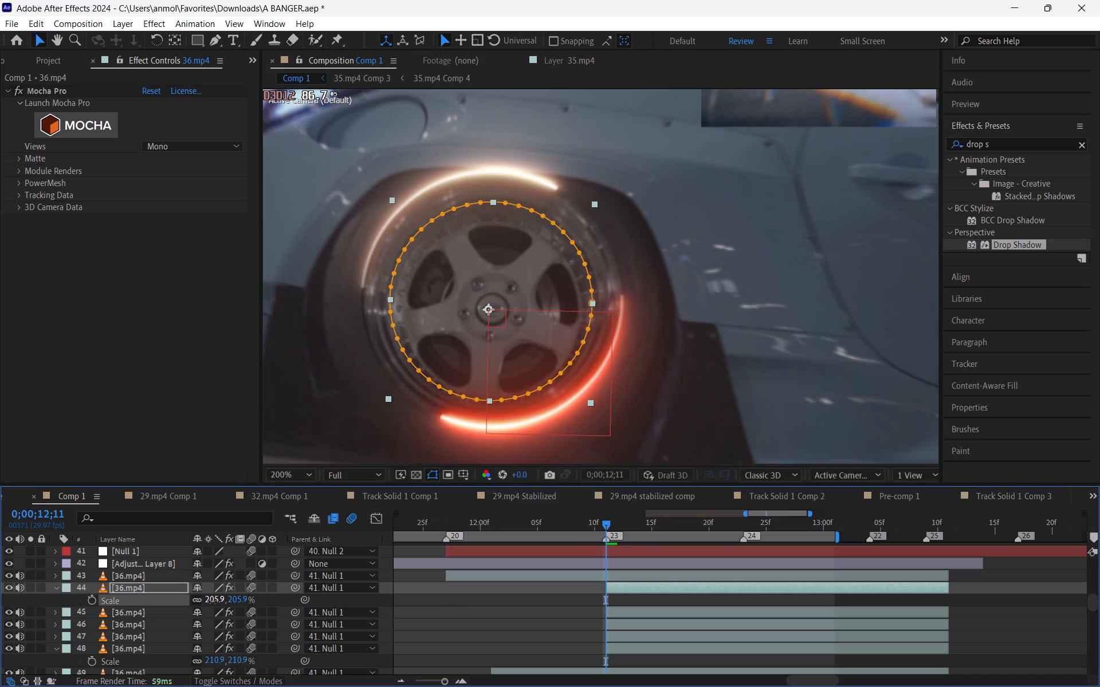
left_click(213, 602)
type("200")
left_click(480, 591)
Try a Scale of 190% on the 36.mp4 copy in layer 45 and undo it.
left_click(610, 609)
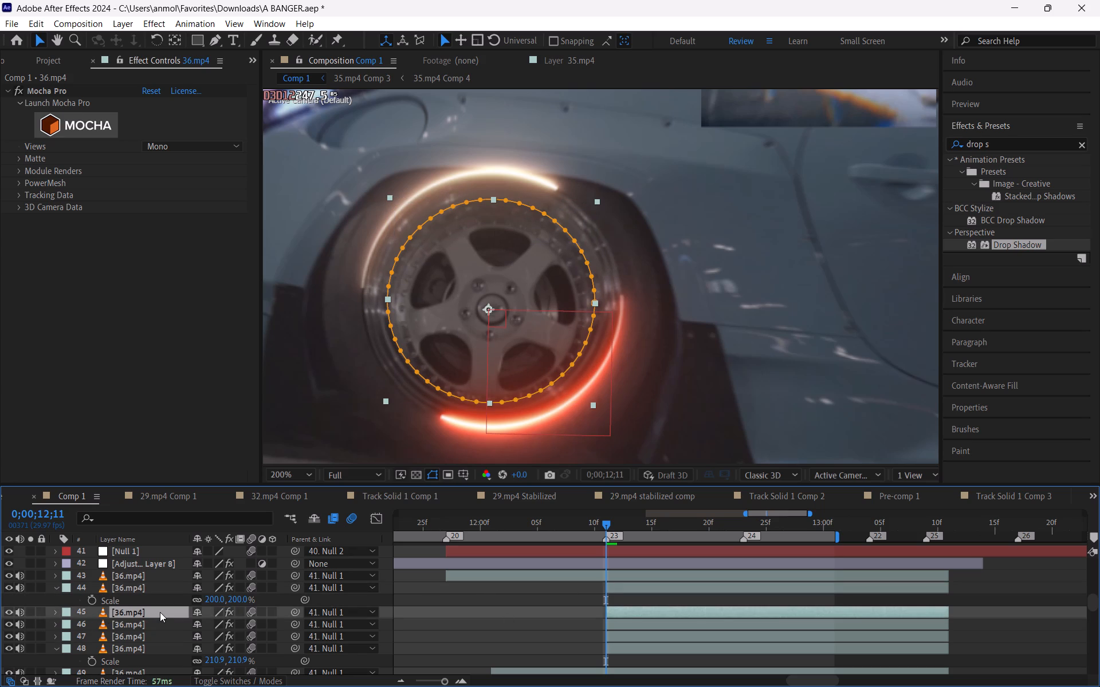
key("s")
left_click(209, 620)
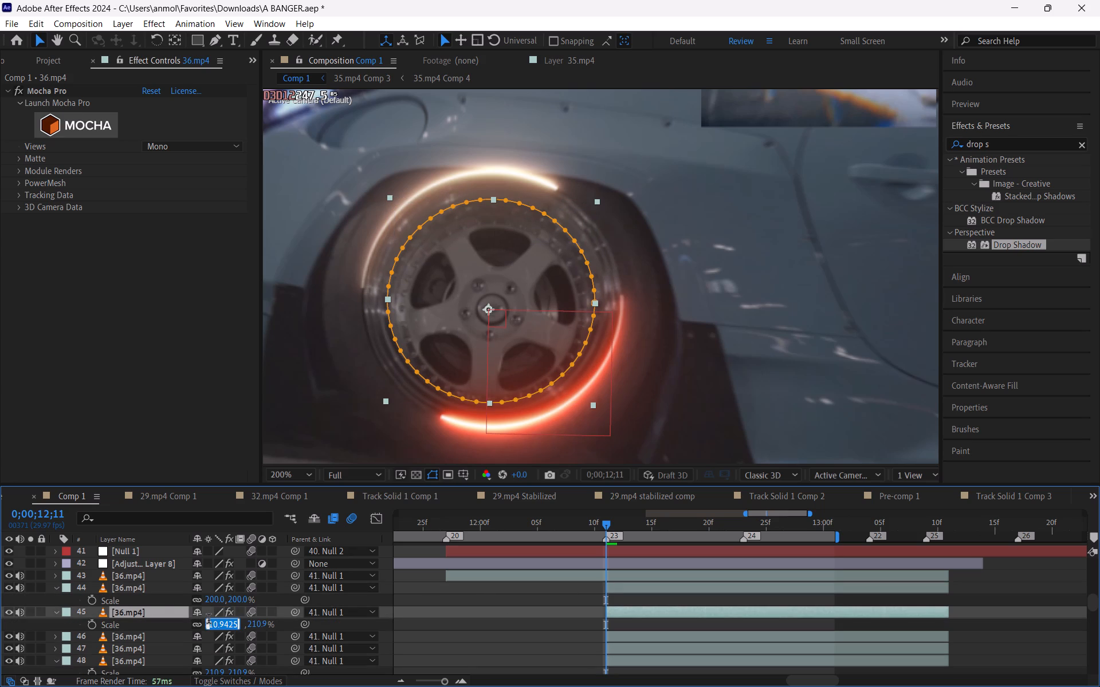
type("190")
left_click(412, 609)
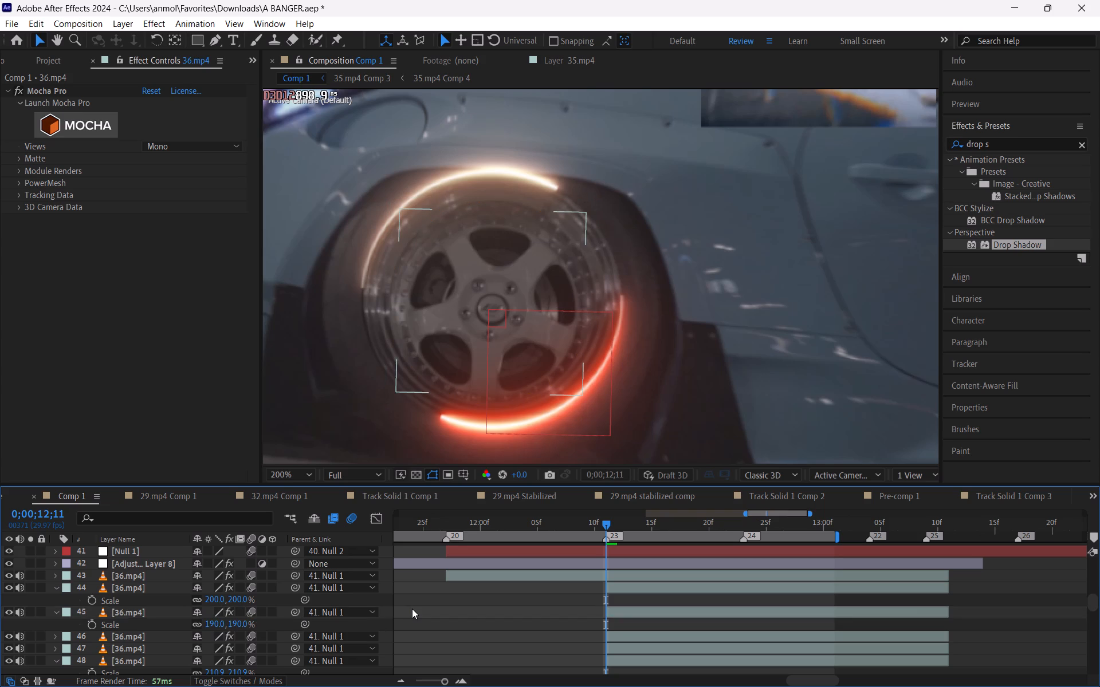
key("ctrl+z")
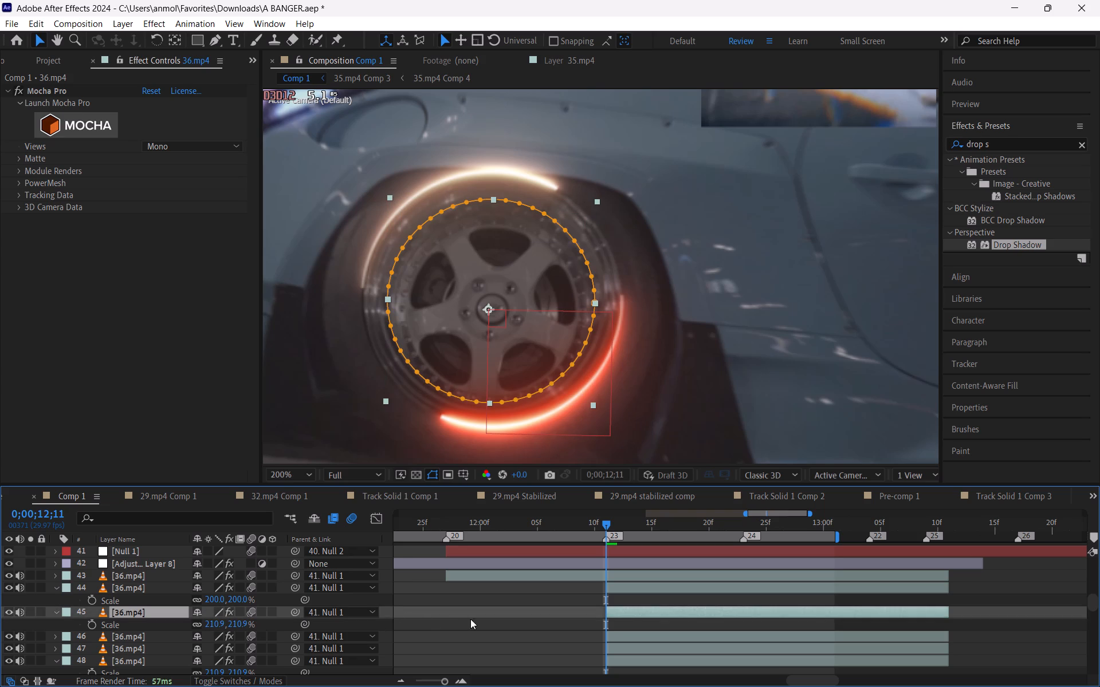
Reveal the Scale property of the 36.mp4 copies in layers 47 and 46, keeping it shown for layer 48.
left_click(614, 664)
scroll(543, 618, "down", 1)
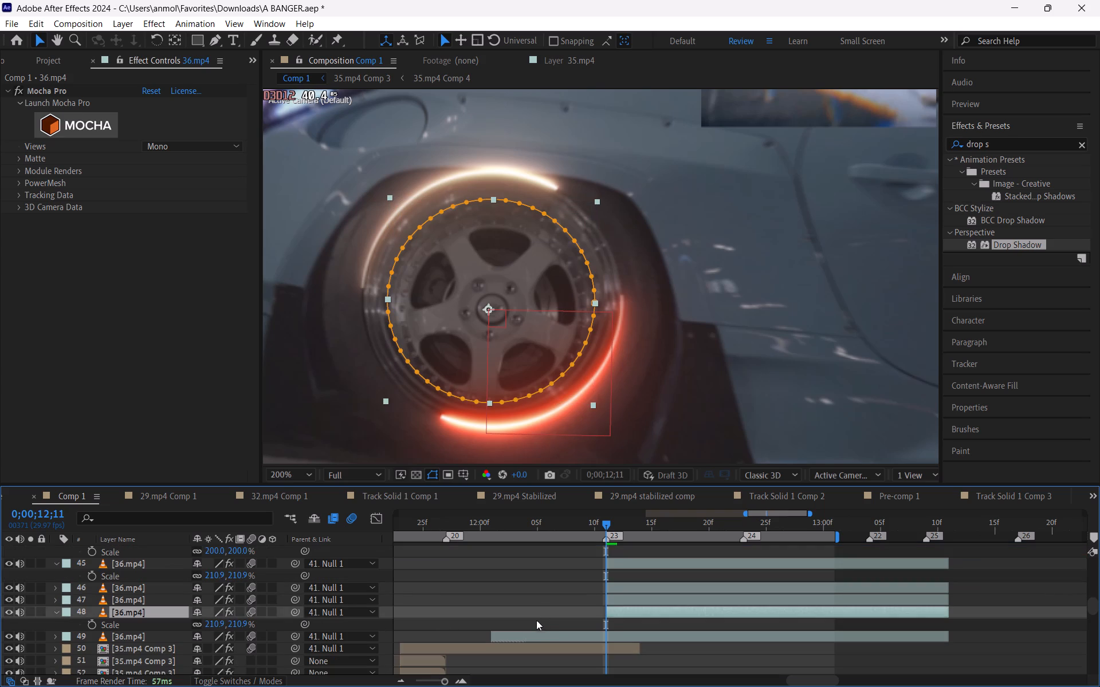
key("s")
key("s")
left_click(150, 599)
key("s")
left_click(148, 589)
key("s")
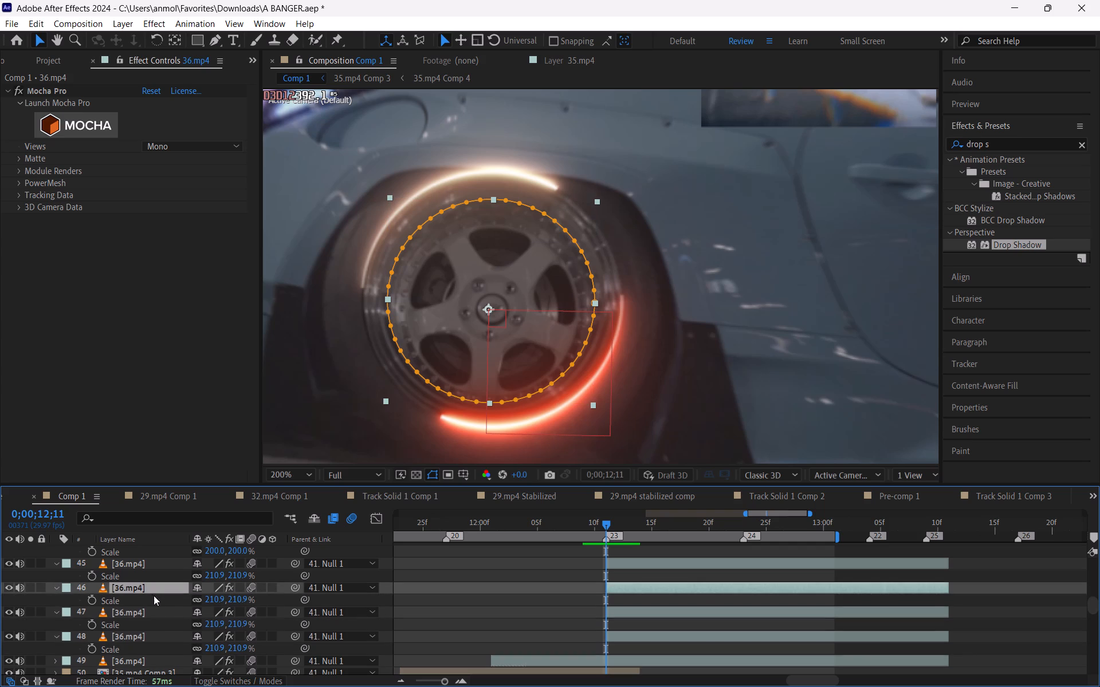
Set the Scale of the lowest trimmed 36.mp4 copy, layer 48, to 200%.
scroll(235, 627, "up", 1)
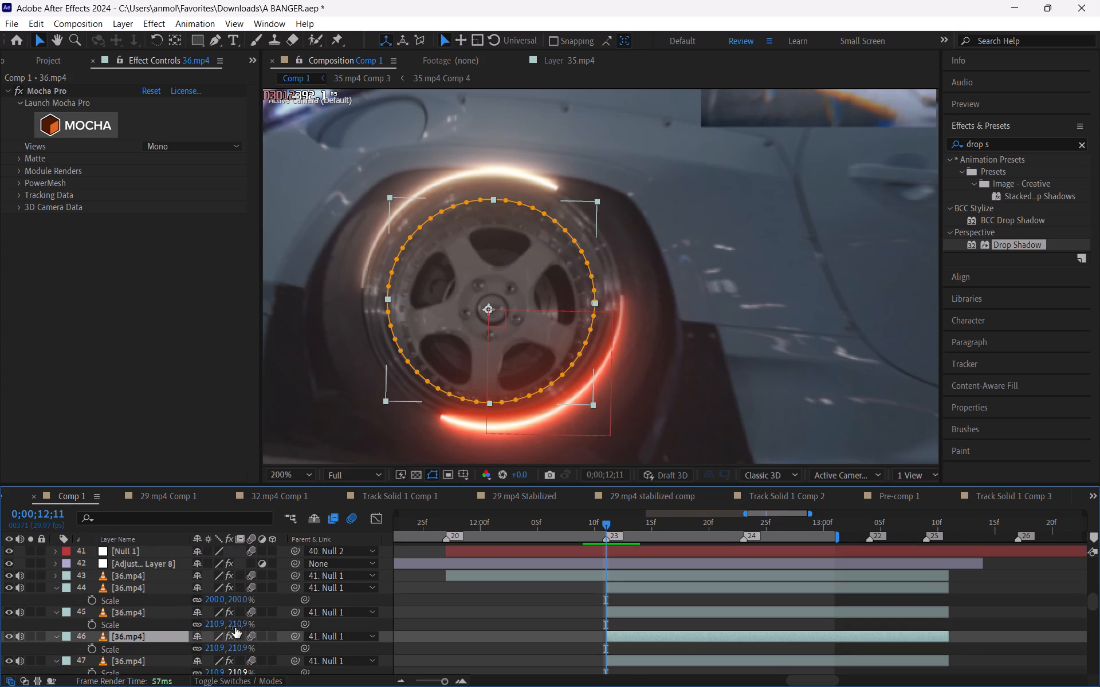
scroll(235, 626, "down", 1)
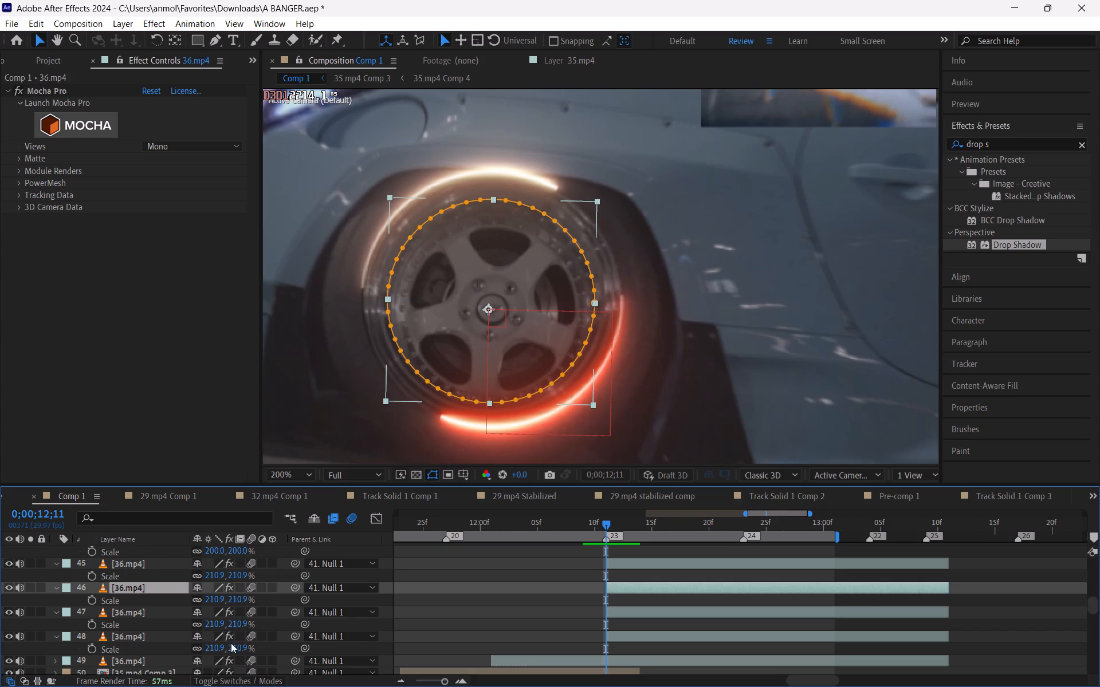
scroll(217, 645, "up", 1)
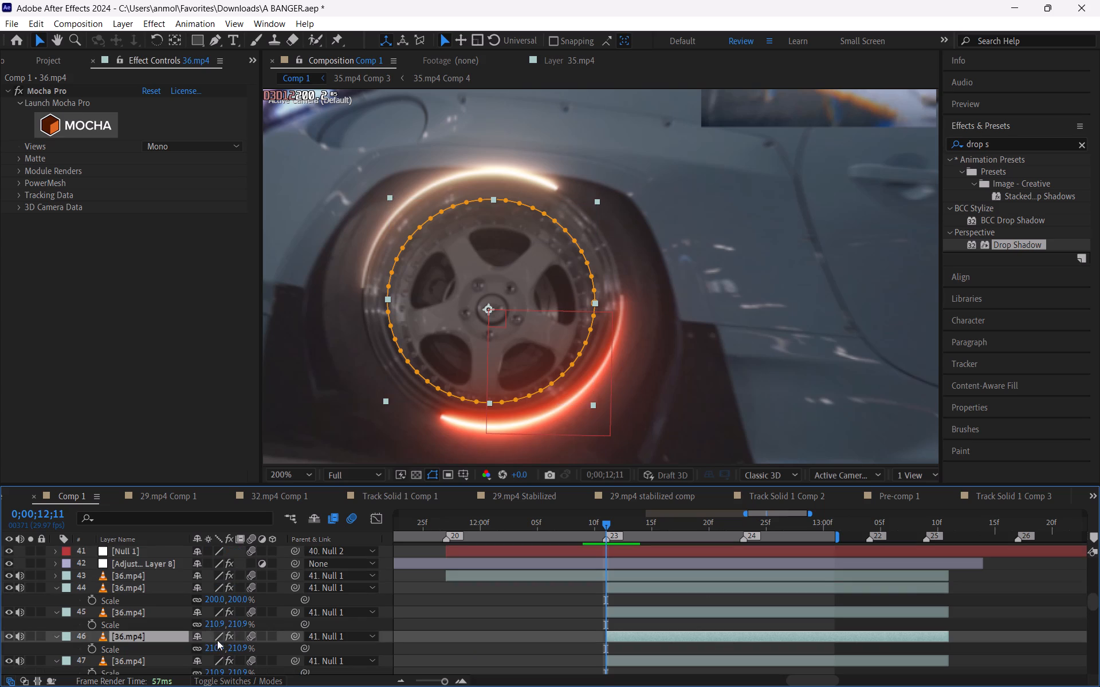
scroll(215, 613, "down", 2)
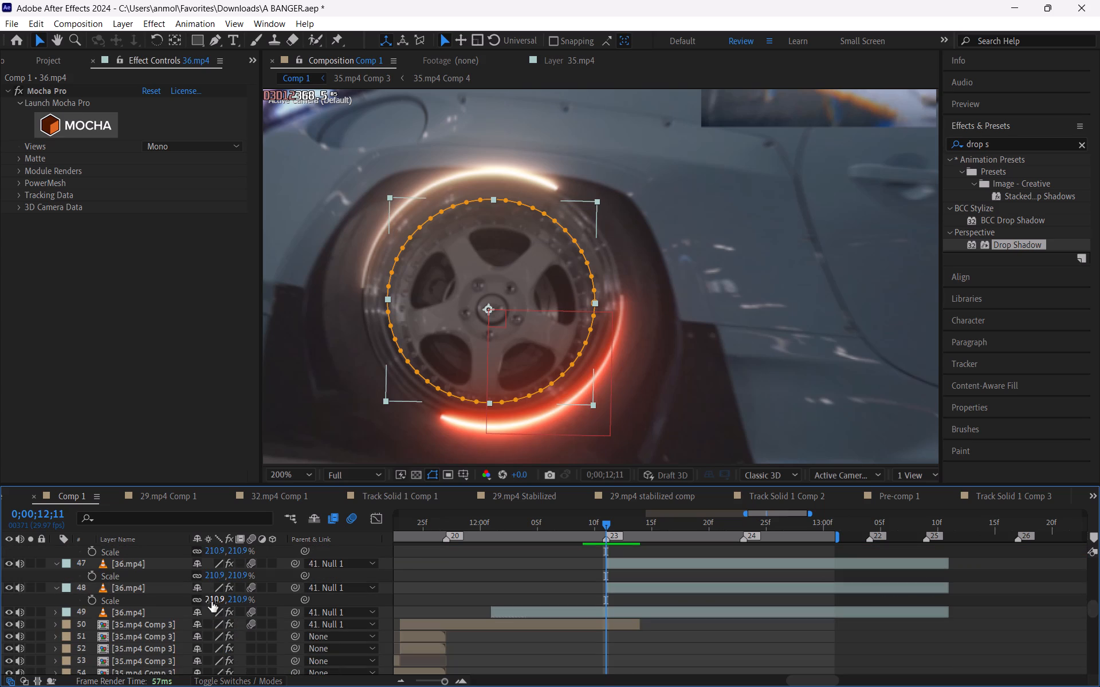
left_click(211, 601)
type("200")
Set the Scale of the 36.mp4 copy in layer 47 to 190%.
left_click(214, 574)
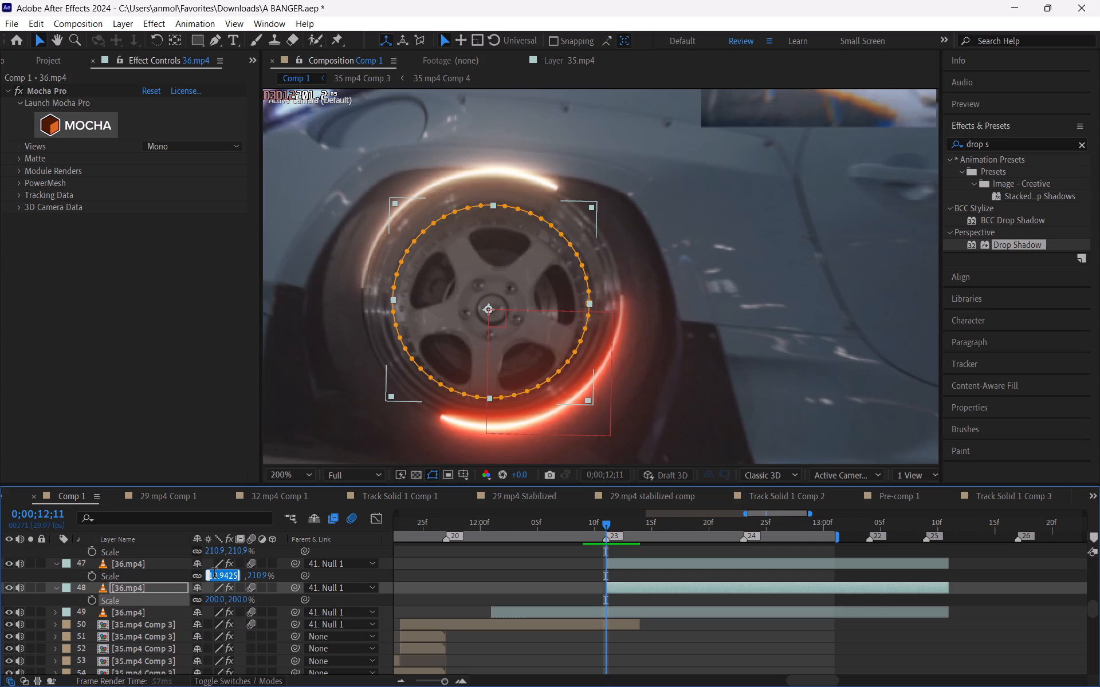
type("190")
scroll(262, 575, "up", 1)
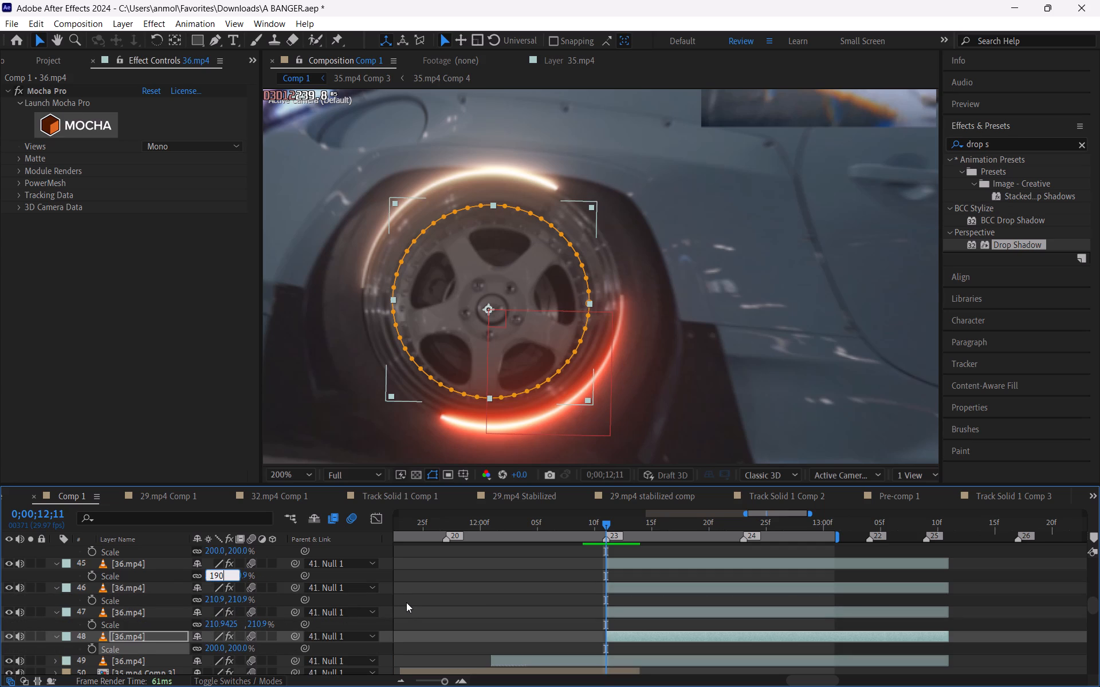
scroll(406, 602, "down", 1)
scroll(406, 602, "up", 2)
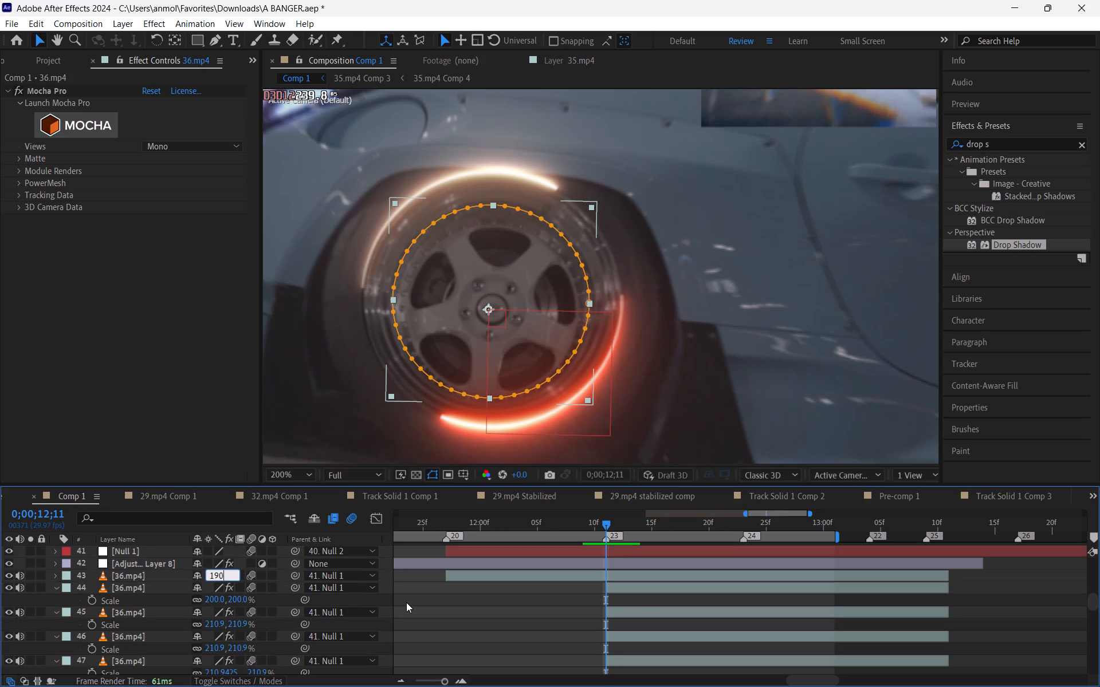
scroll(407, 603, "down", 1)
left_click(407, 605)
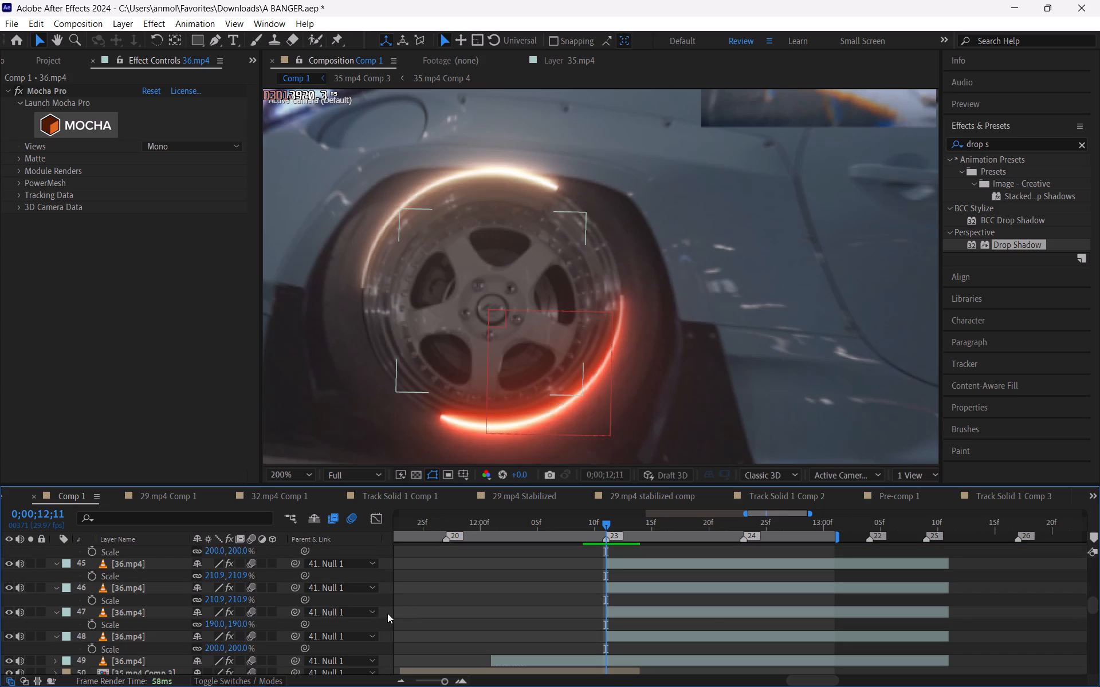
Set the Scale of the 36.mp4 copy in layer 46 to 180%.
left_click(216, 601)
type("180")
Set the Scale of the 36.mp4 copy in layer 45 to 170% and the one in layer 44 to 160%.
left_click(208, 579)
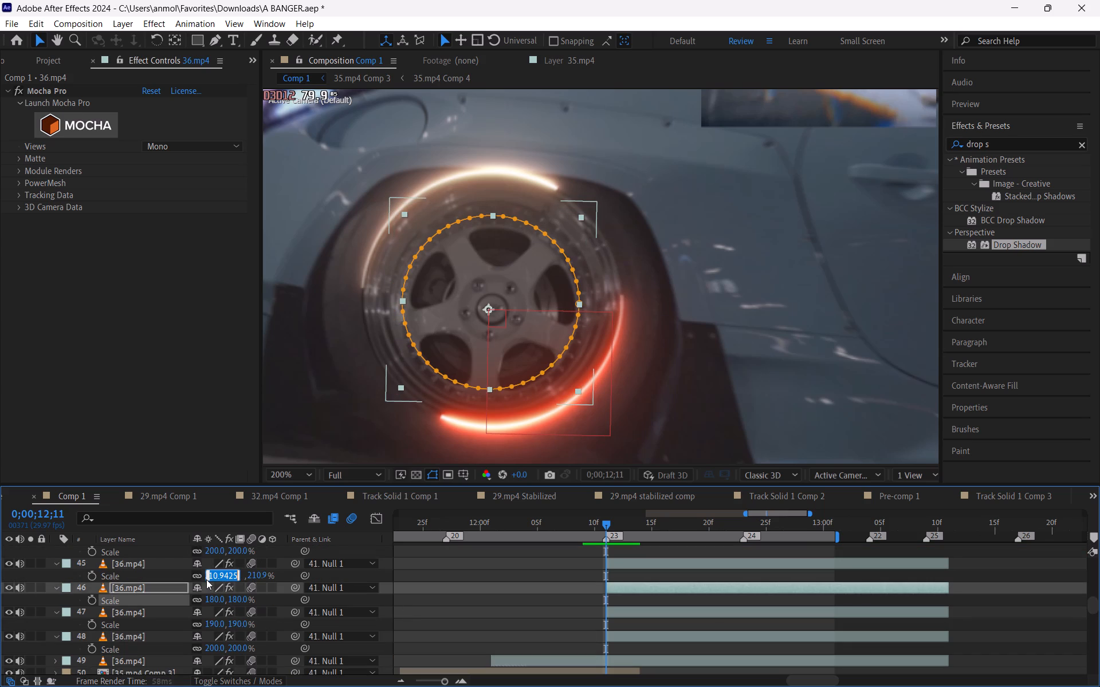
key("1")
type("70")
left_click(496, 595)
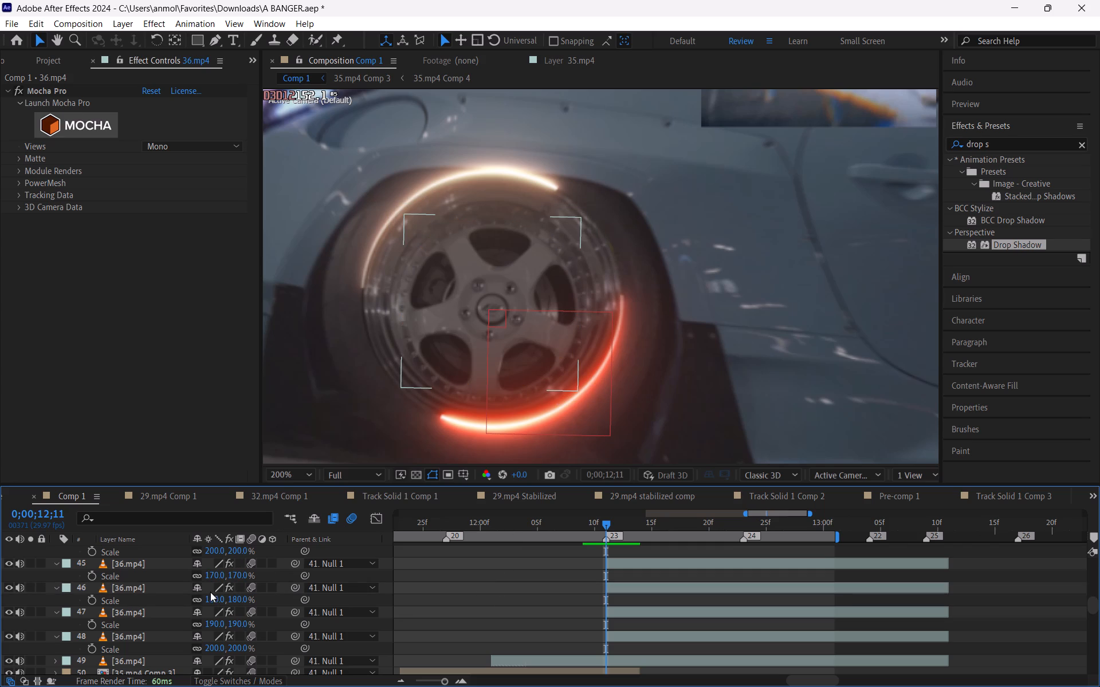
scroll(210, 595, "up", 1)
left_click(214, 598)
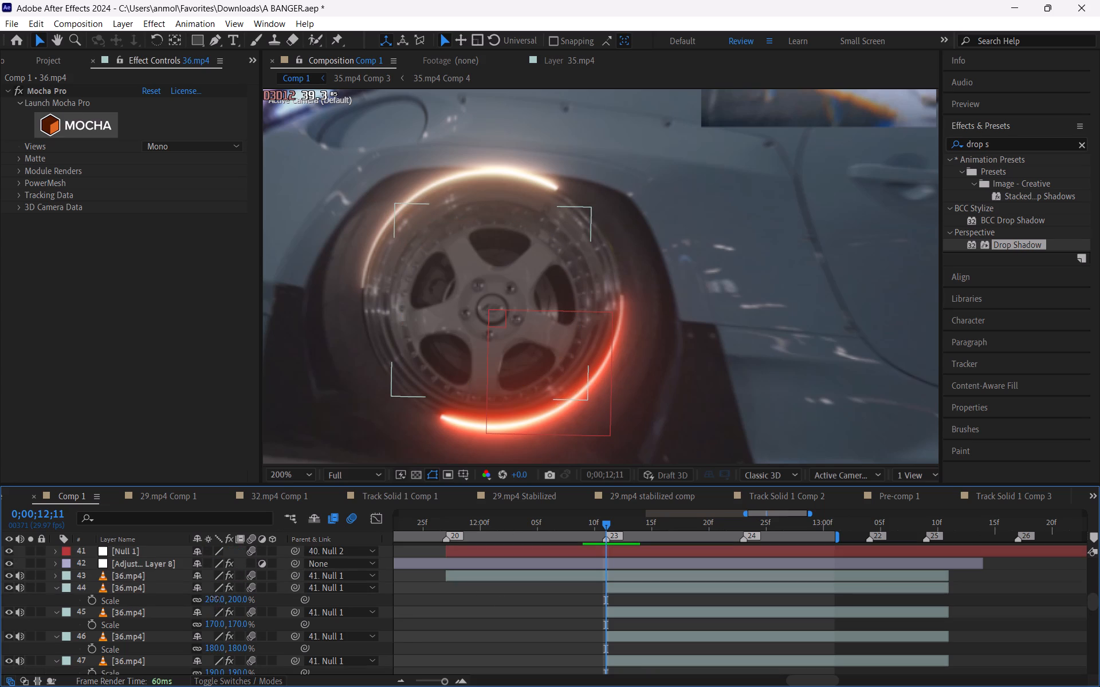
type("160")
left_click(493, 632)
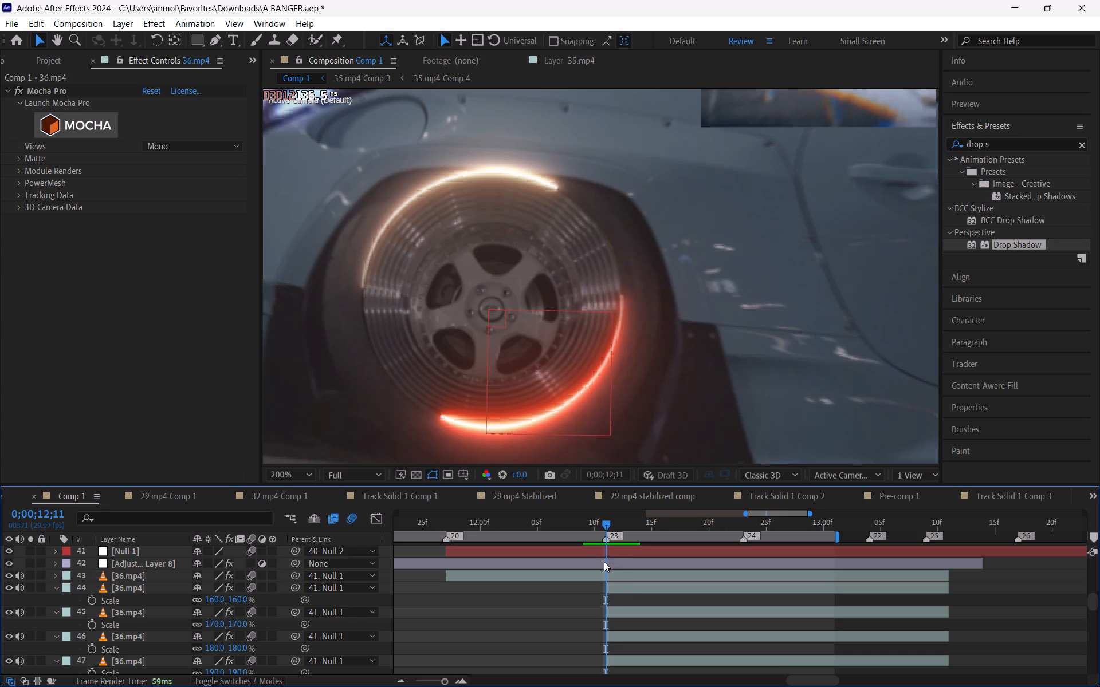
Set the Scale of the 36.mp4 copies in layers 48, 47 and 46 to 190%, 170% and 150%.
left_click(615, 585)
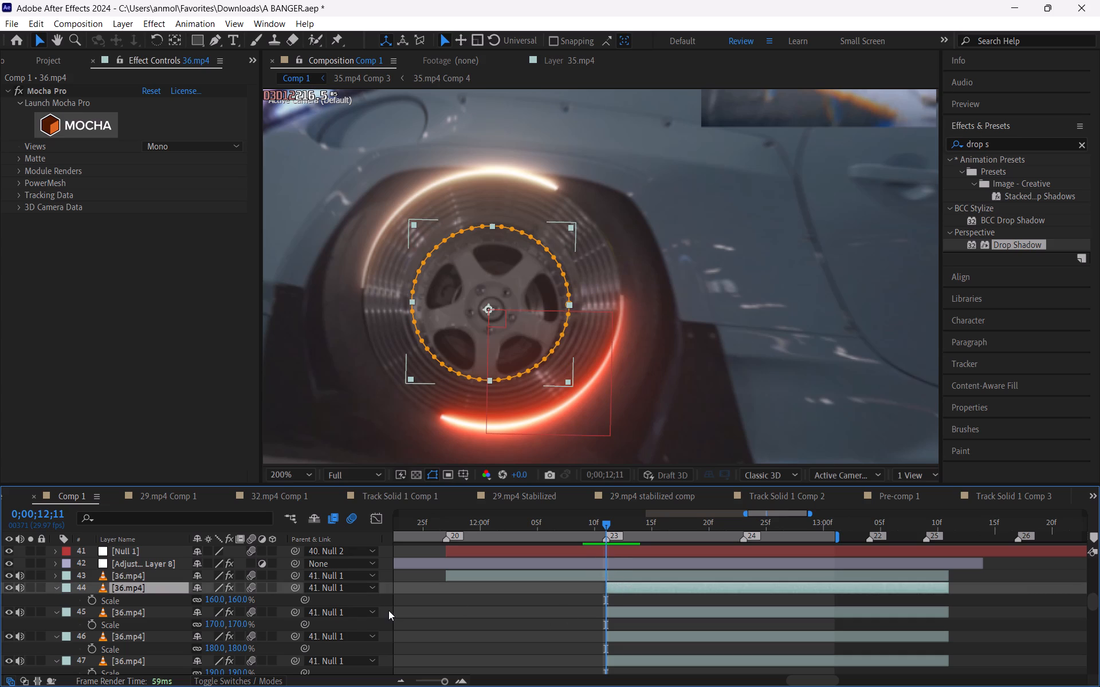
scroll(366, 618, "down", 1)
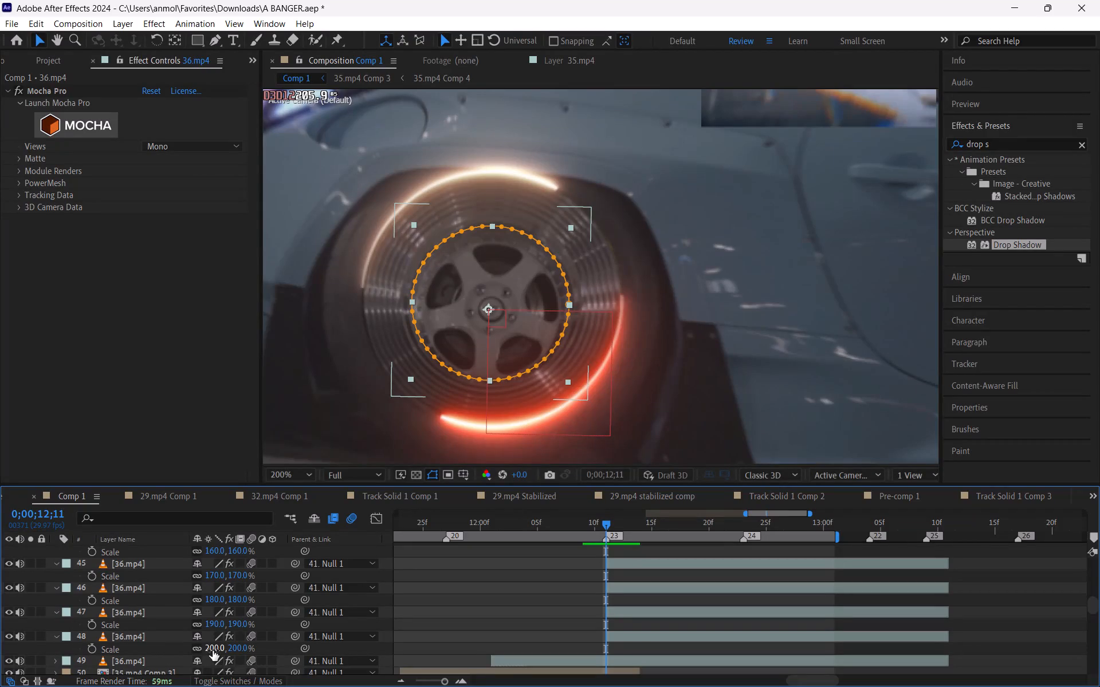
left_click(213, 650)
key("1")
type("90")
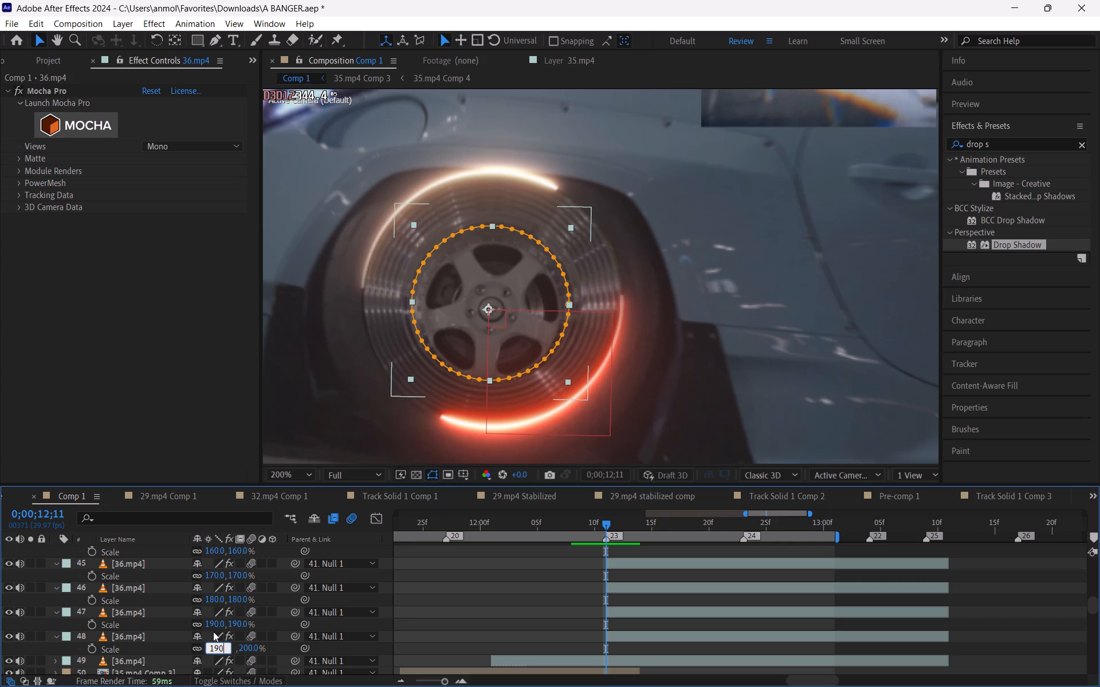
left_click(217, 622)
type("170")
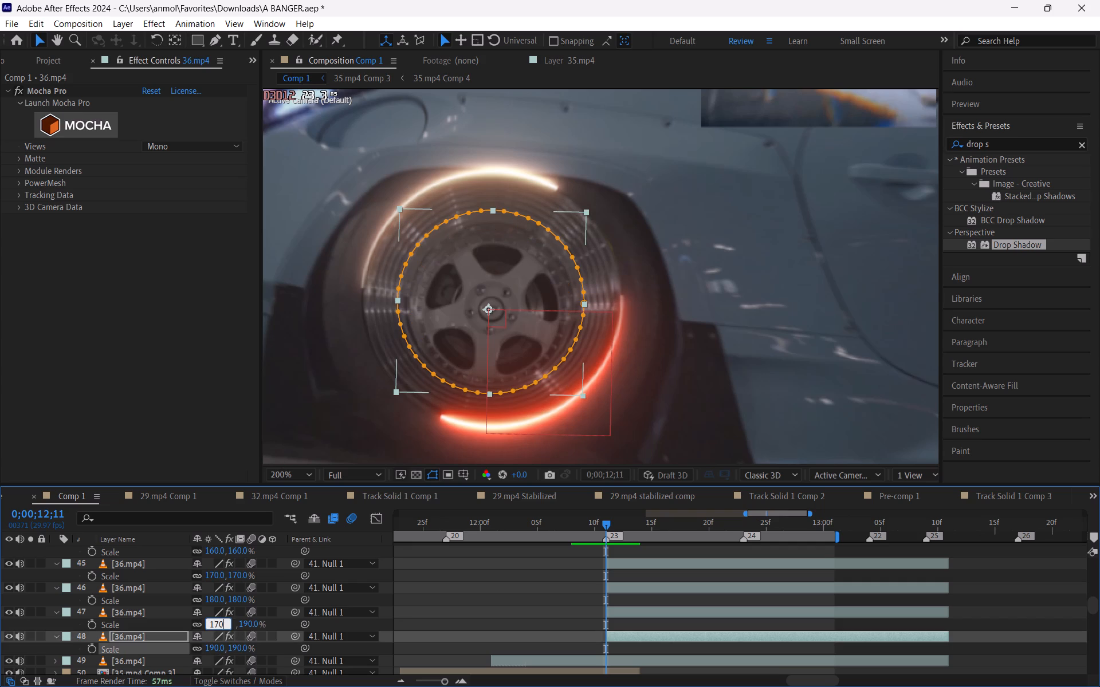
left_click(213, 601)
type("17")
key("BackSpace")
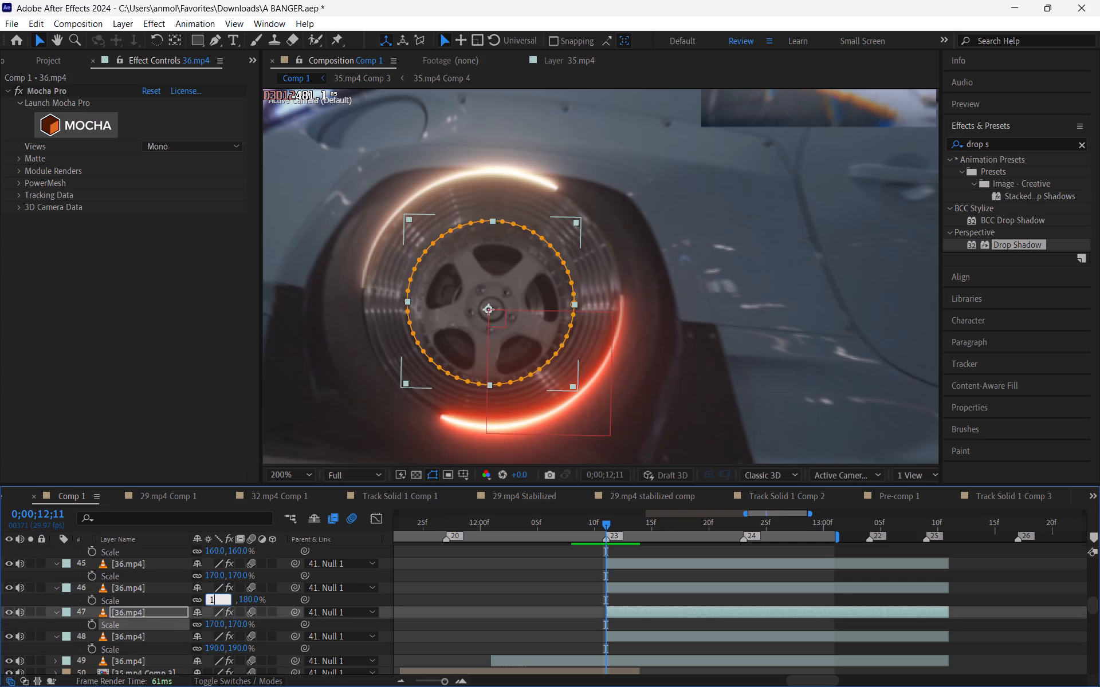
type("50")
Set the Scale of the 36.mp4 copy in layer 45 to 130% and the one in layer 44 to 120%.
left_click(215, 576)
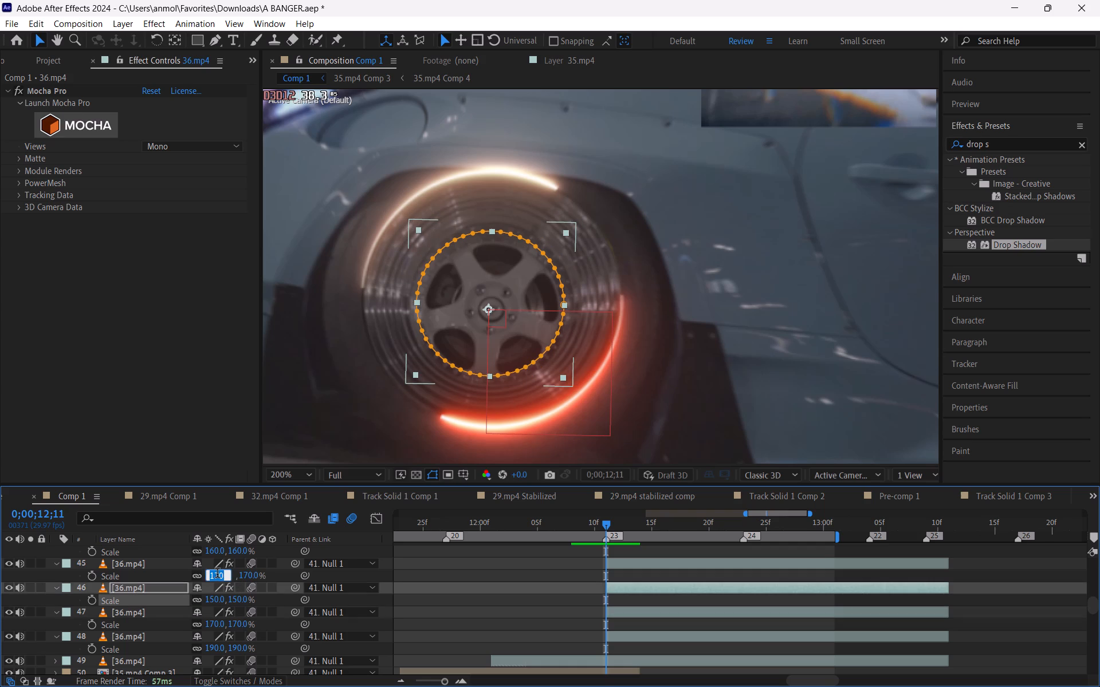
type("130")
left_click(219, 547)
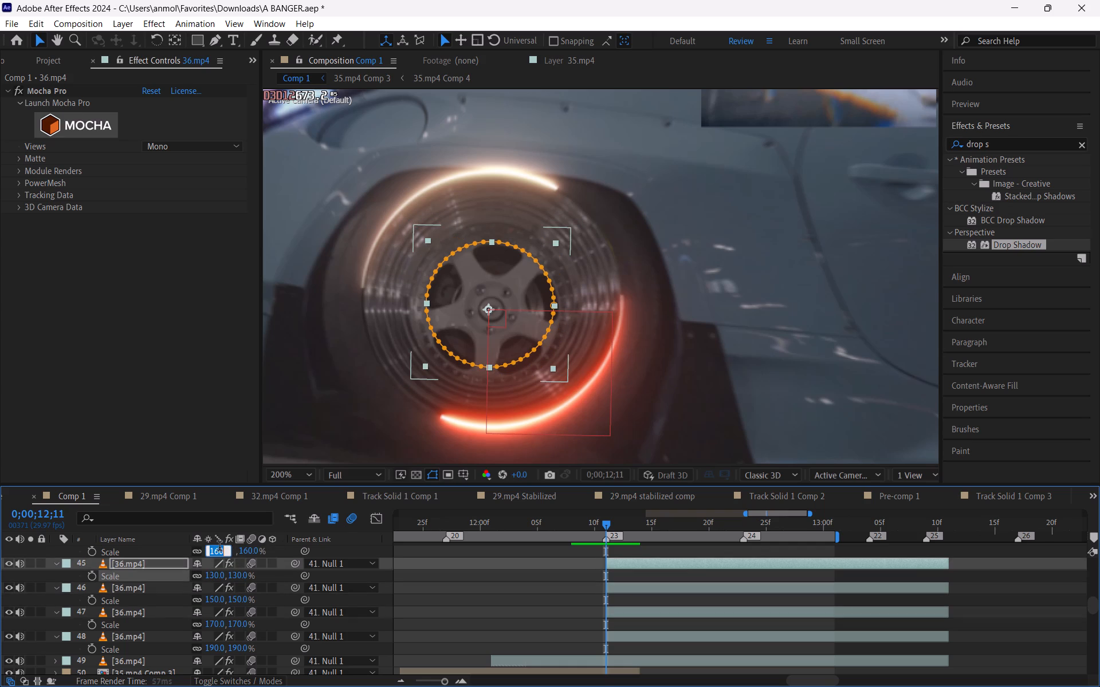
type("120")
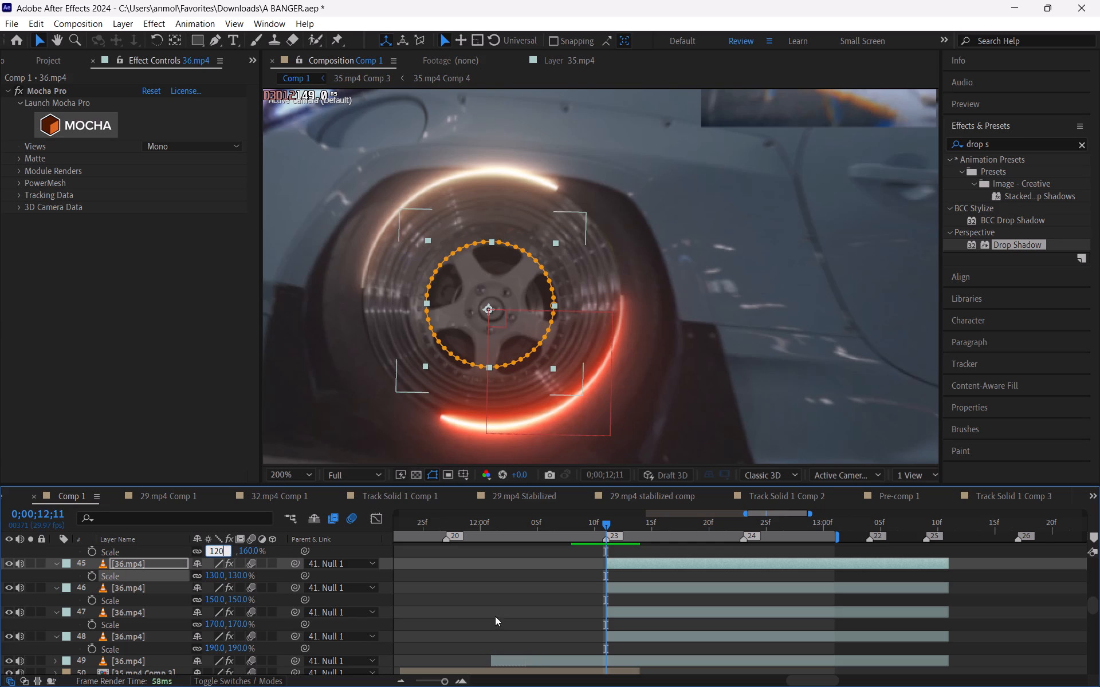
left_click(472, 594)
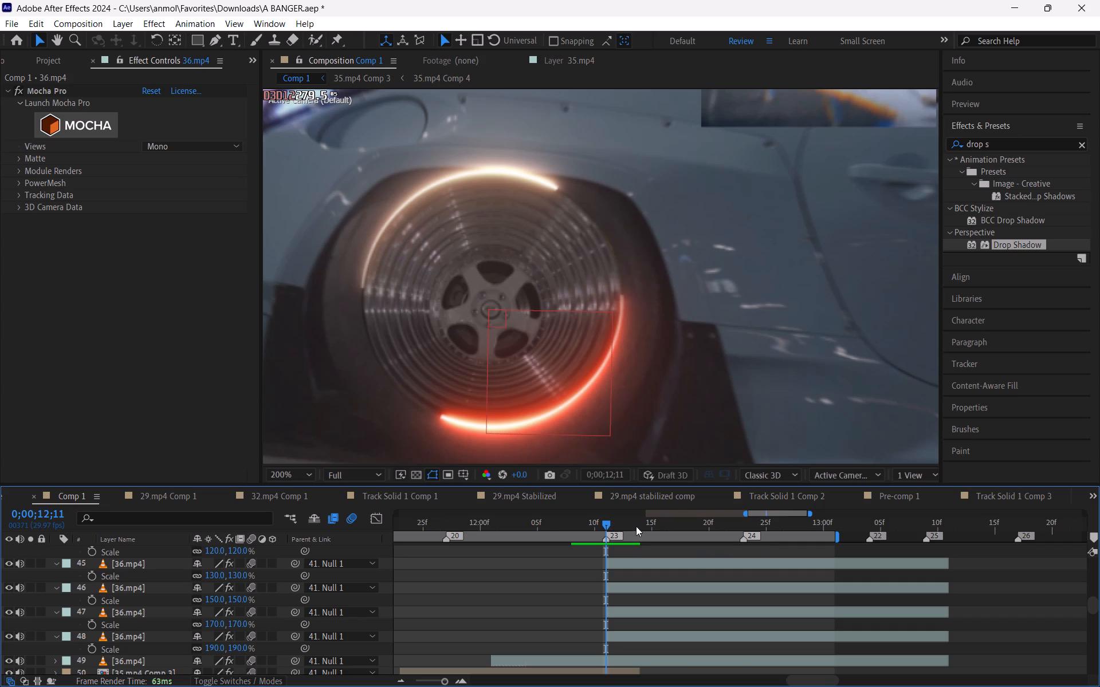
Reveal the Scale of the 36.mp4 layer 49 and copy its value.
left_click(659, 655)
key("s")
scroll(419, 618, "down", 1)
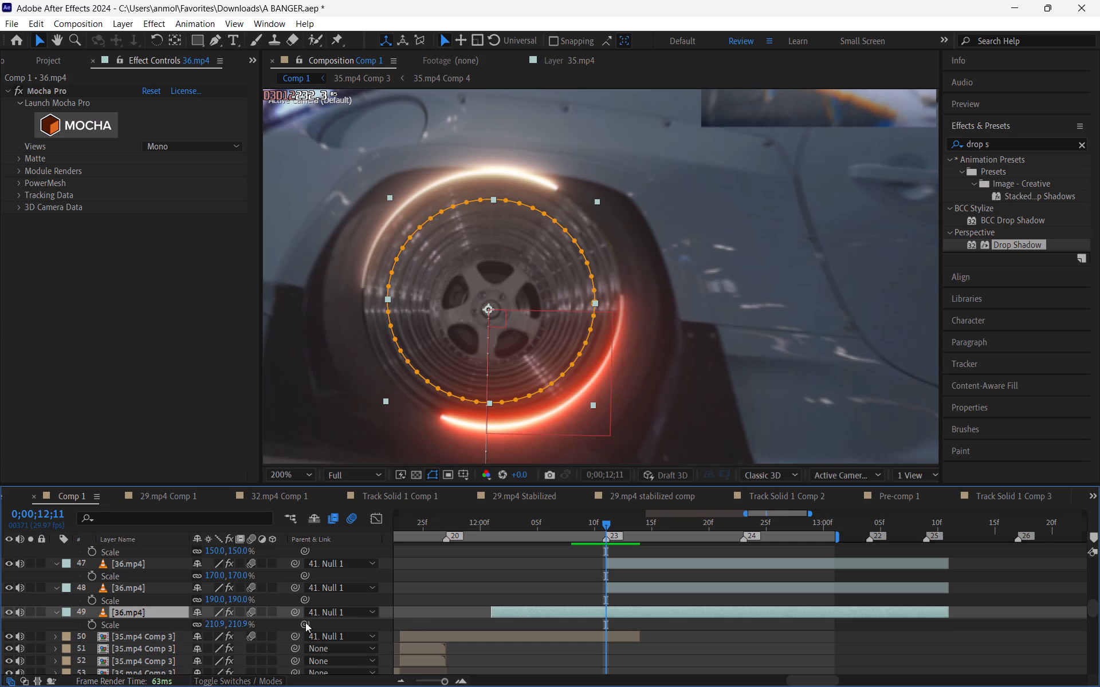
left_click(210, 626)
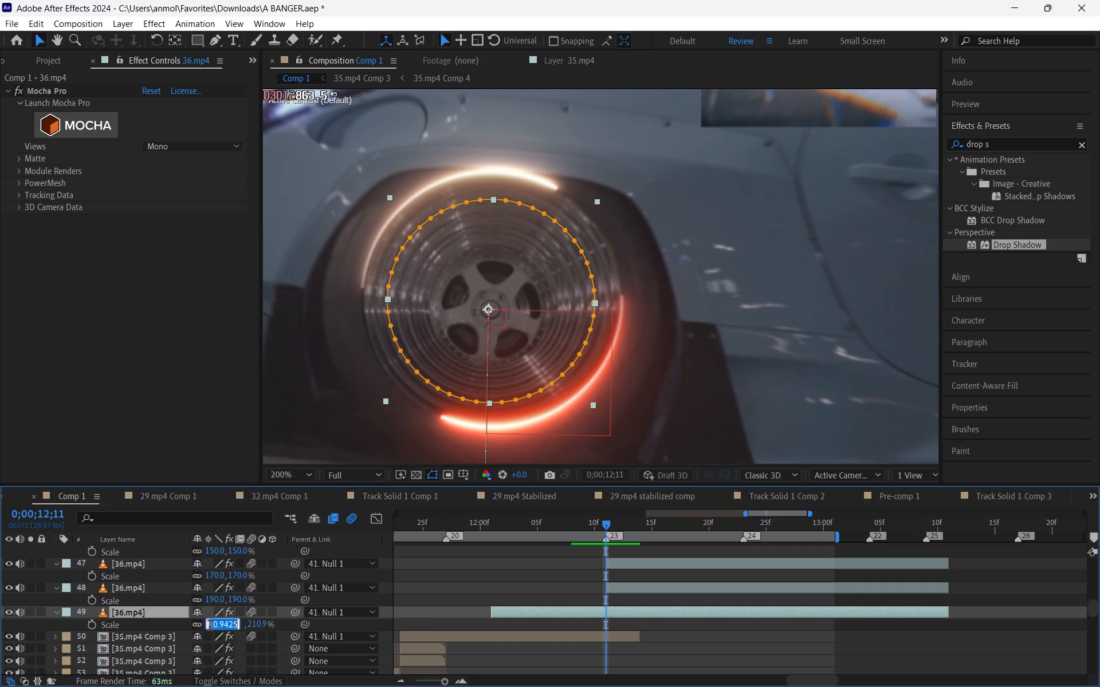
key("ctrl+c")
key("ctrl+c")
key("ctrl+c")
left_click(467, 575)
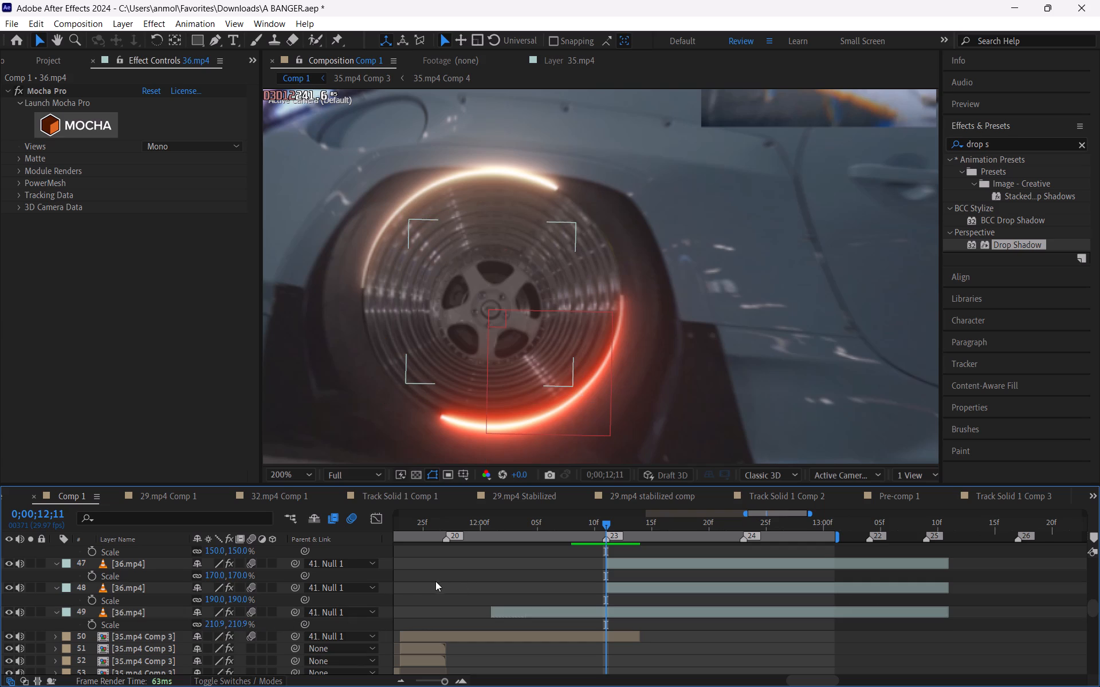
Add Scale keyframes at 0;00;12;11 to the 36.mp4 copies in layers 44 through 49, enlarging the timeline area to show them all.
scroll(625, 599, "up", 1)
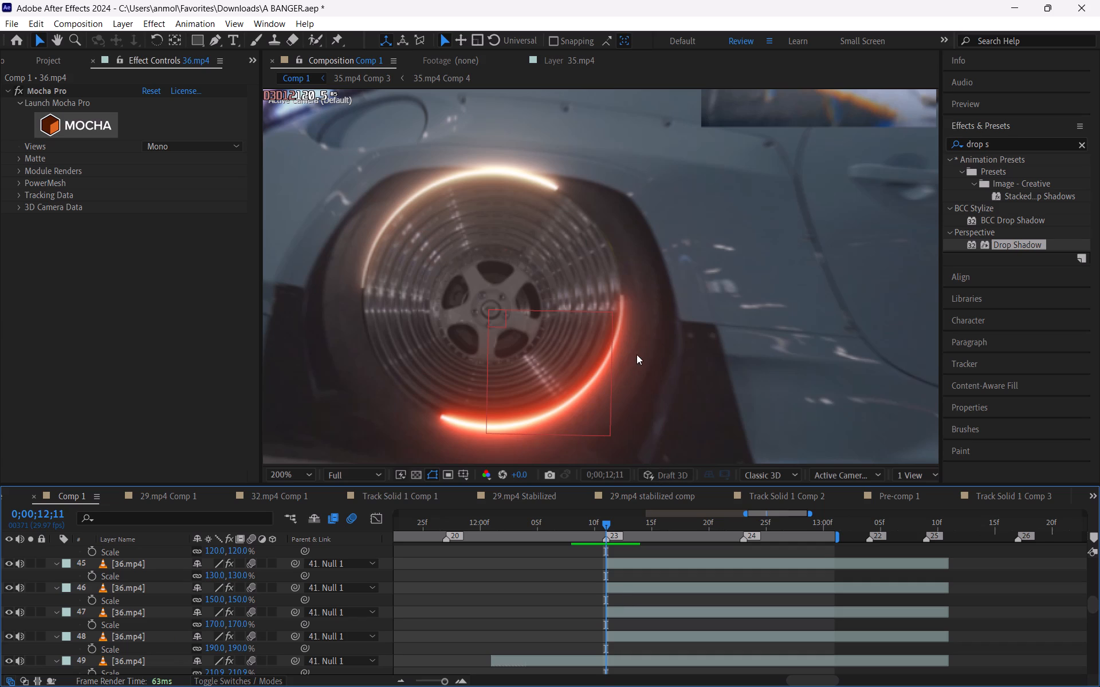
scroll(636, 354, "down", 1)
key("space")
key("space")
key("space")
key("space")
key("space")
key("space")
key("space")
key("space")
key("space")
key("space")
key("space")
key("space")
key("space")
key("space")
key("space")
key("space")
key("space")
key("space")
key("space")
key("space")
left_click_drag(634, 354, 654, 340)
left_click_drag(688, 484, 688, 475)
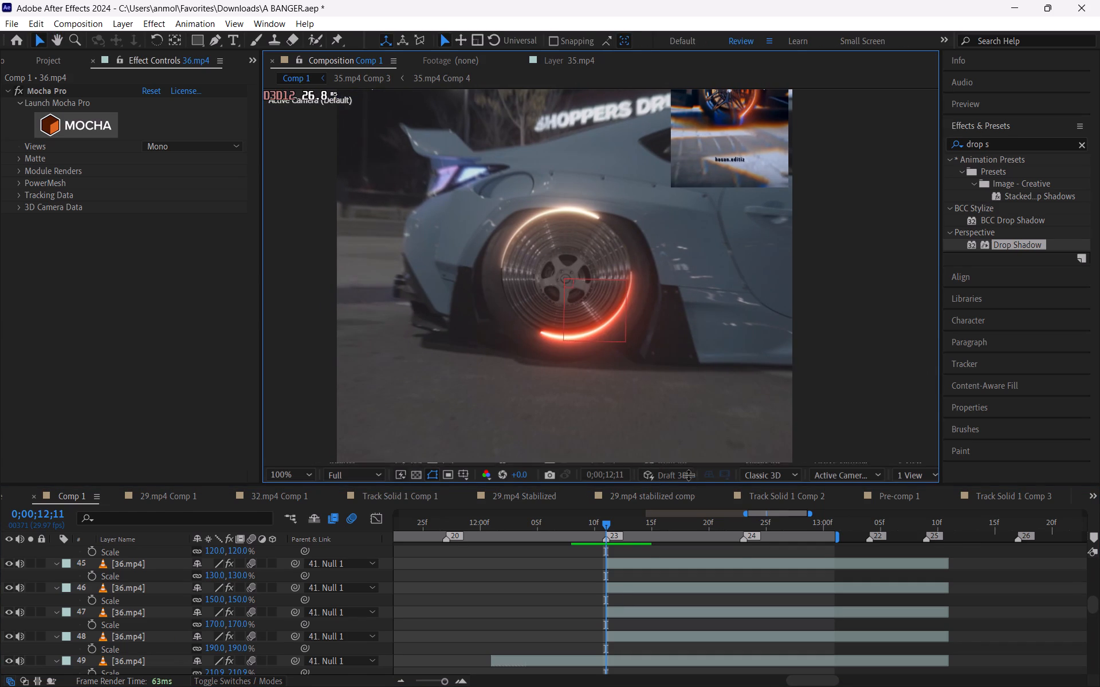
left_click_drag(688, 475, 689, 398)
scroll(641, 544, "up", 1)
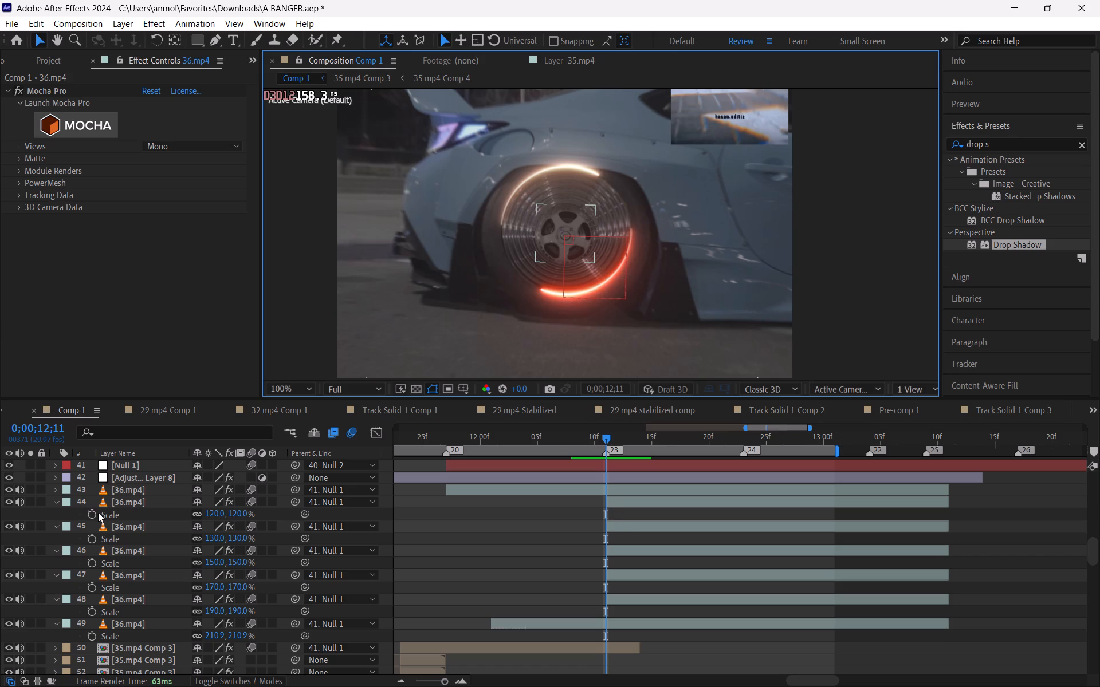
left_click_drag(97, 512, 95, 634)
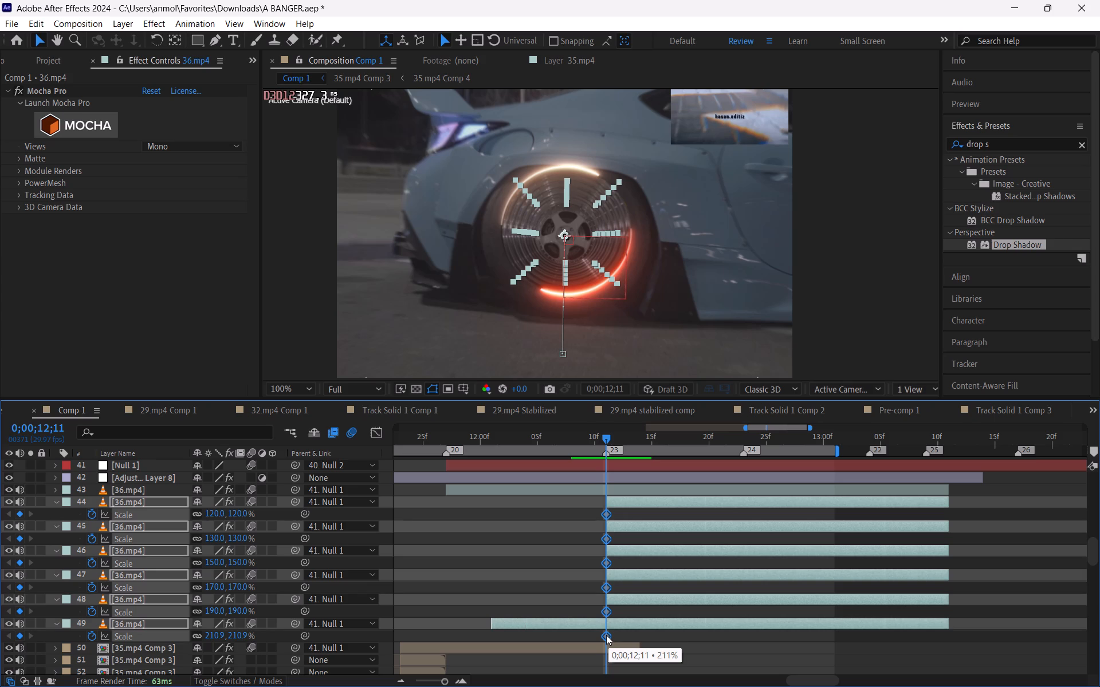
Delete the Scale keyframe of the 36.mp4 layer 49.
left_click(629, 635)
left_click_drag(628, 635, 583, 642)
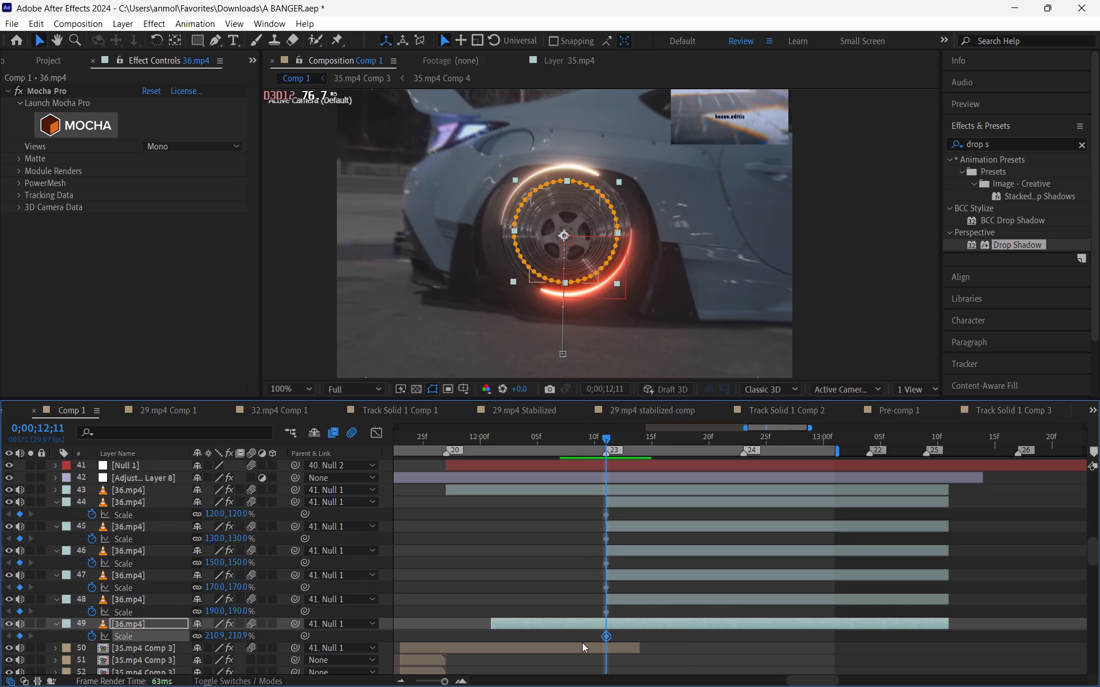
key("Delete")
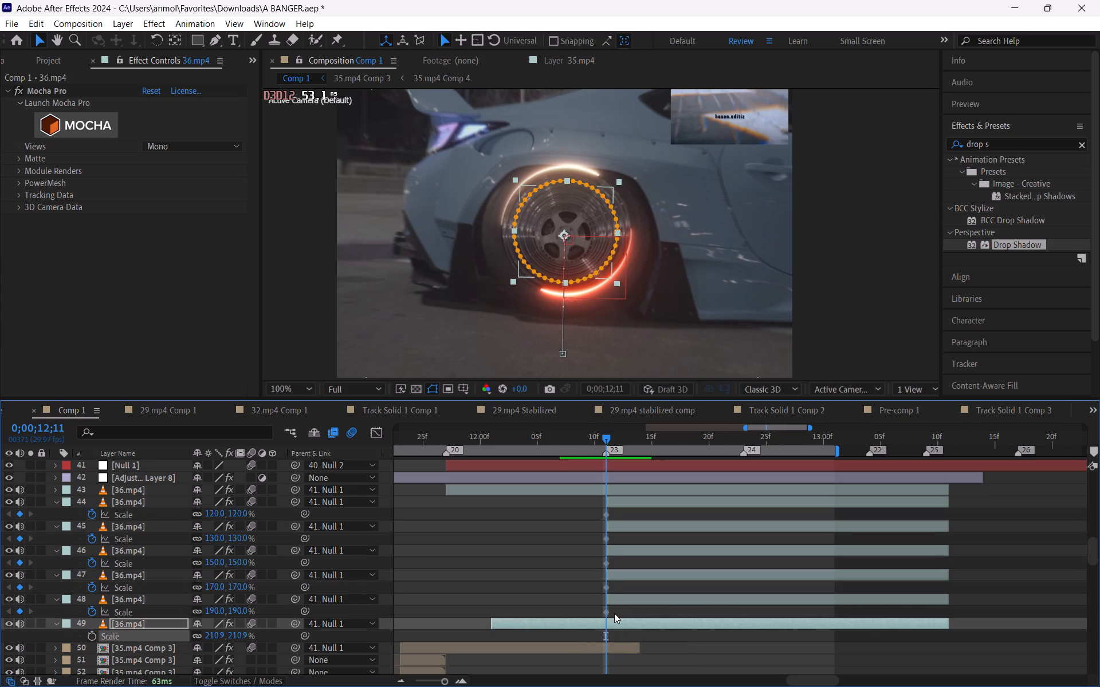
Move the Scale keyframes of the 36.mp4 copies in layers 44 through 48 to 0;00;12;23.
left_click_drag(614, 613, 582, 511)
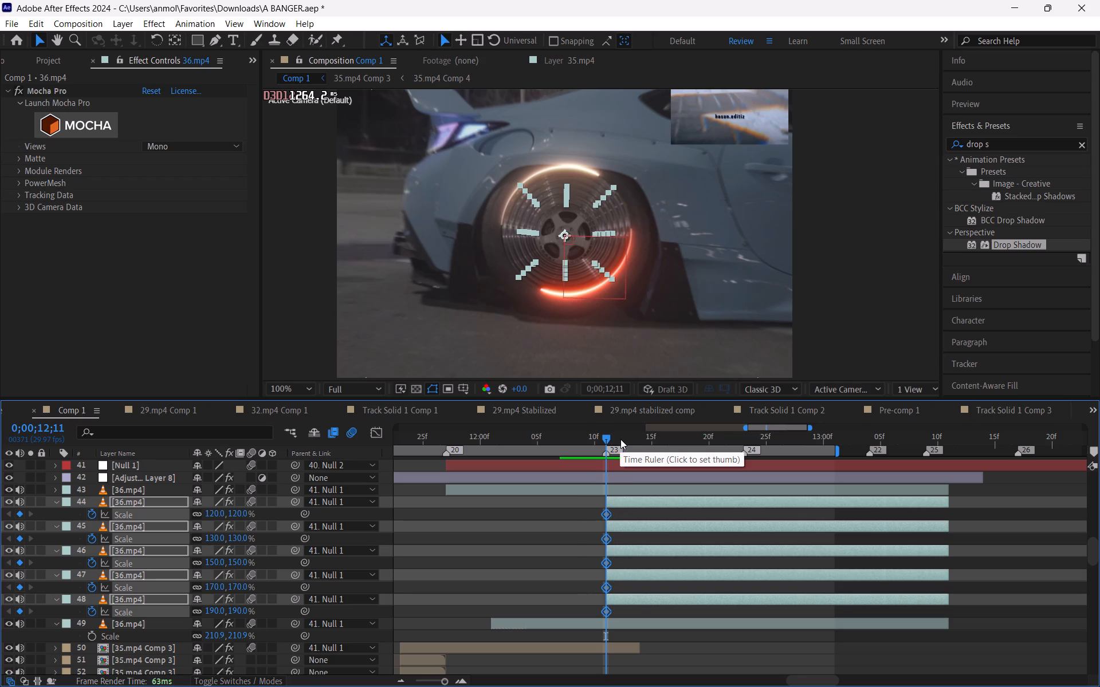
key("space")
key("space")
key("space")
key("space")
key("space")
key("space")
key("space")
key("space")
key("space")
key("space")
key("space")
key("space")
key("space")
key("space")
key("space")
key("space")
key("space")
key("space")
key("space")
key("space")
left_click_drag(698, 262, 655, 347)
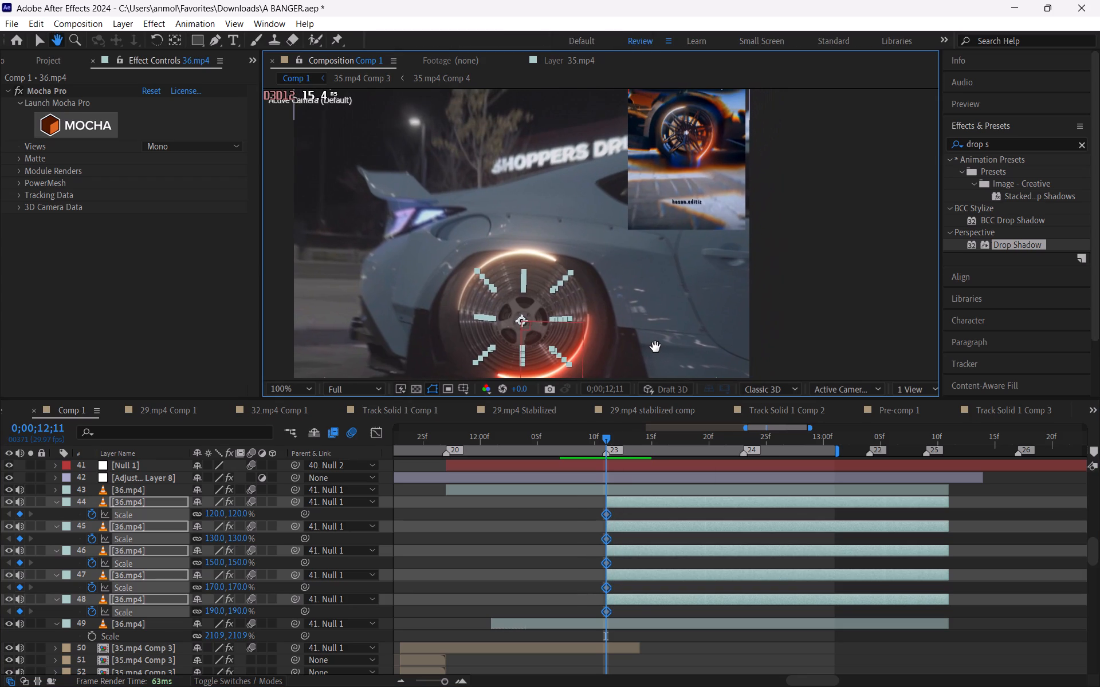
left_click_drag(655, 347, 656, 346)
left_click_drag(639, 436, 657, 441)
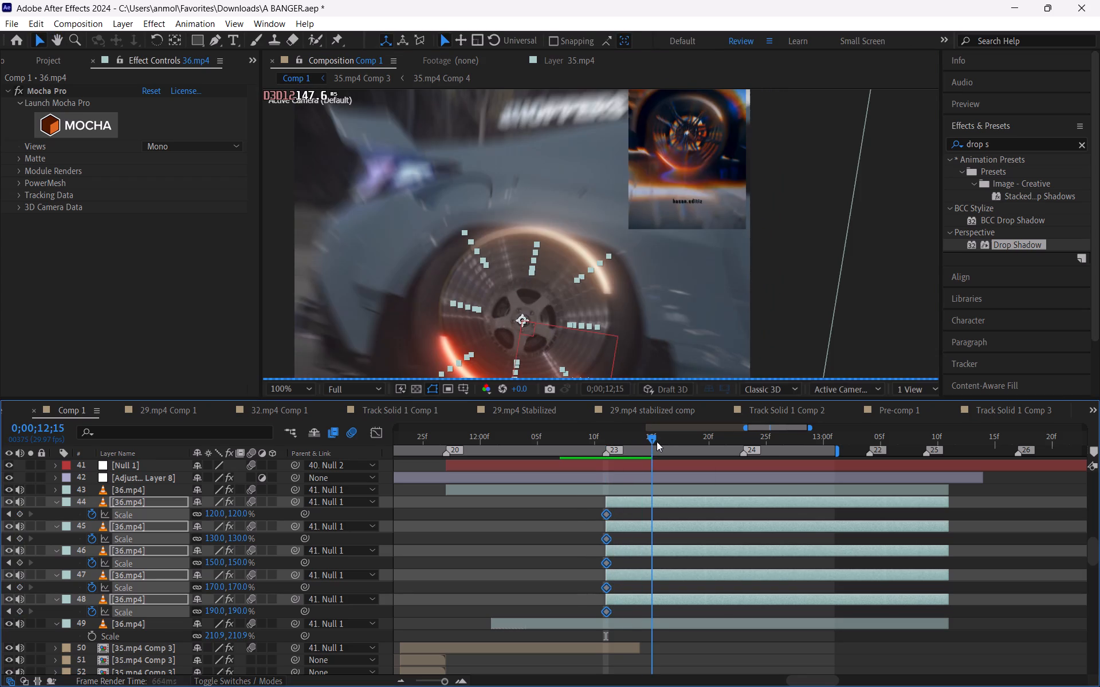
left_click_drag(657, 441, 670, 445)
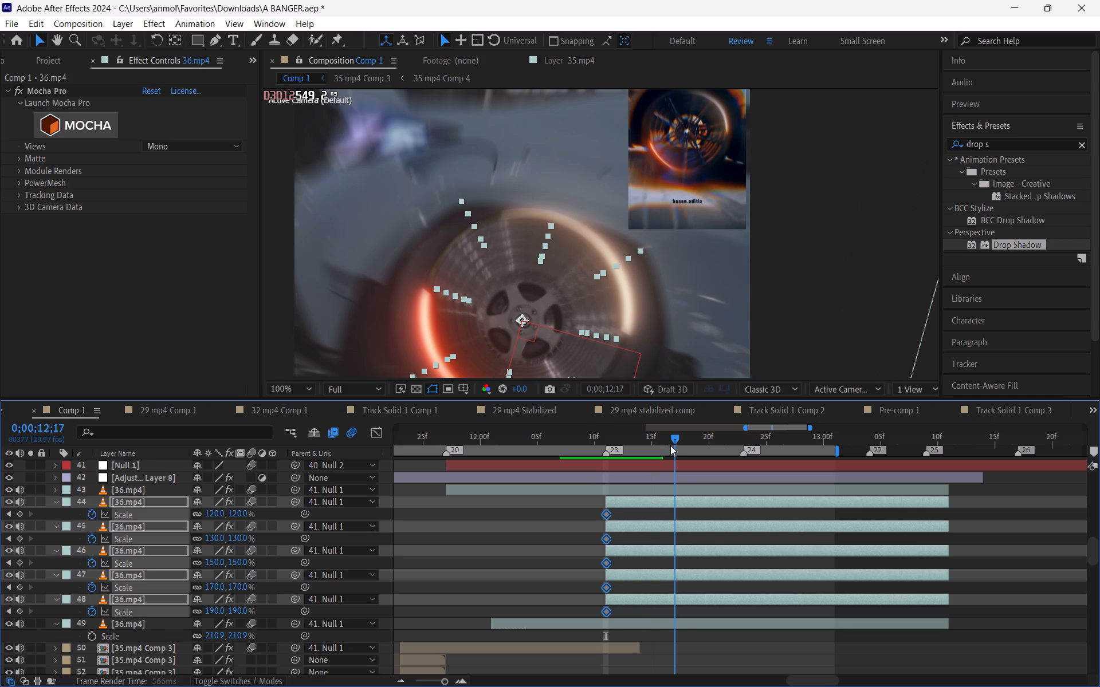
left_click_drag(670, 445, 687, 454)
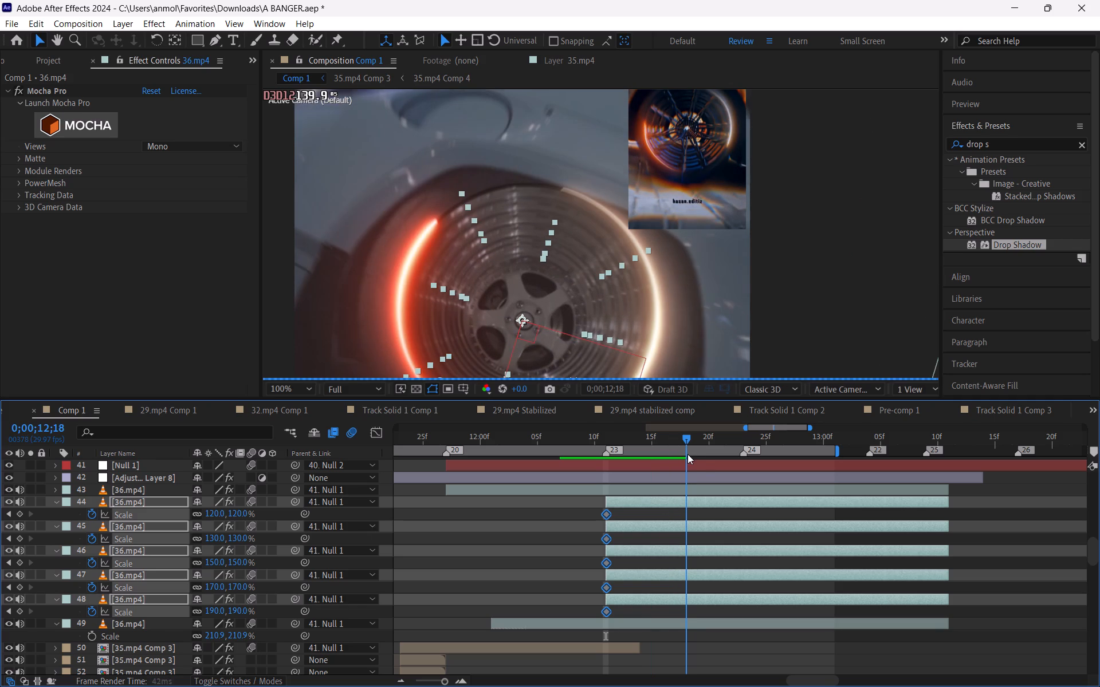
left_click_drag(687, 454, 702, 459)
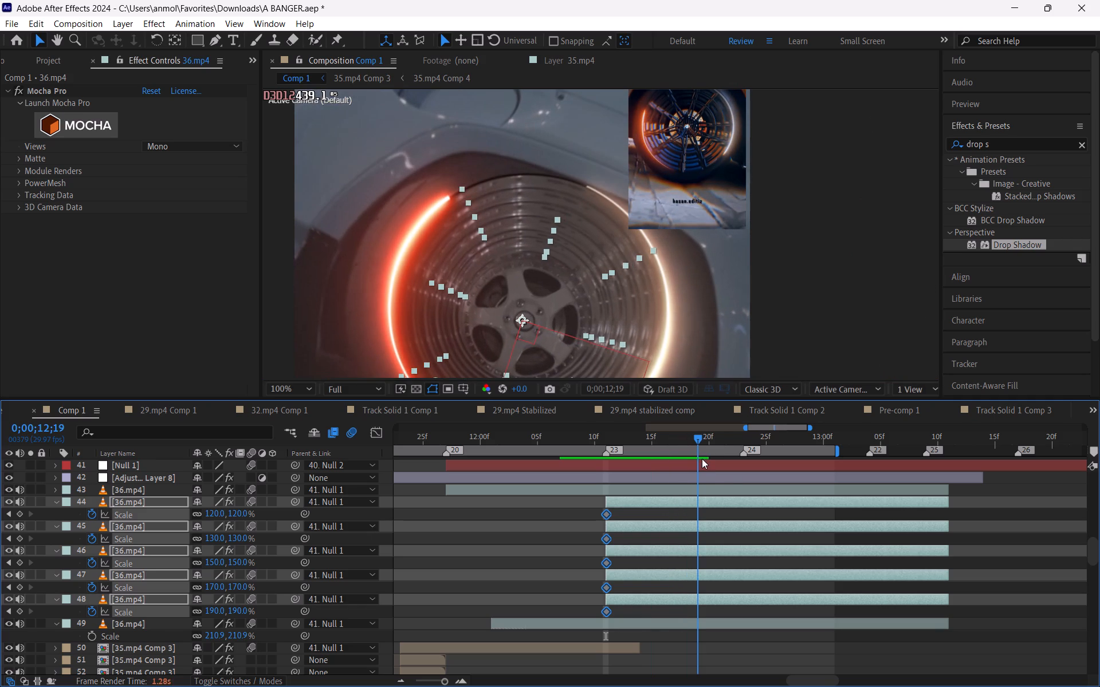
left_click_drag(702, 459, 725, 471)
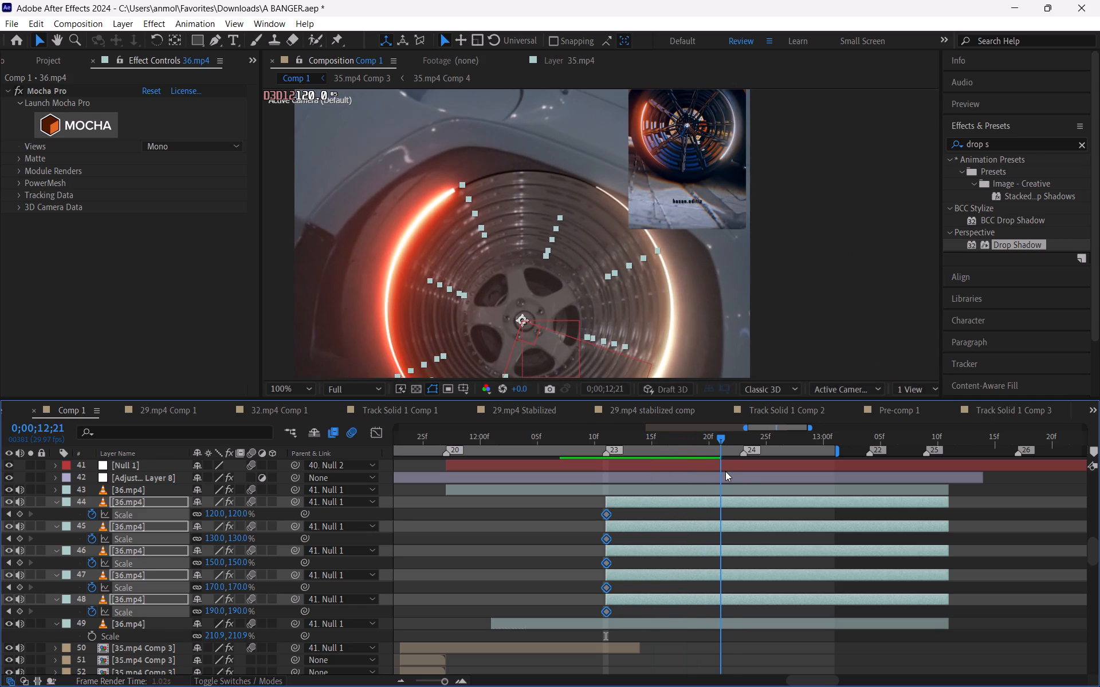
left_click_drag(725, 471, 742, 475)
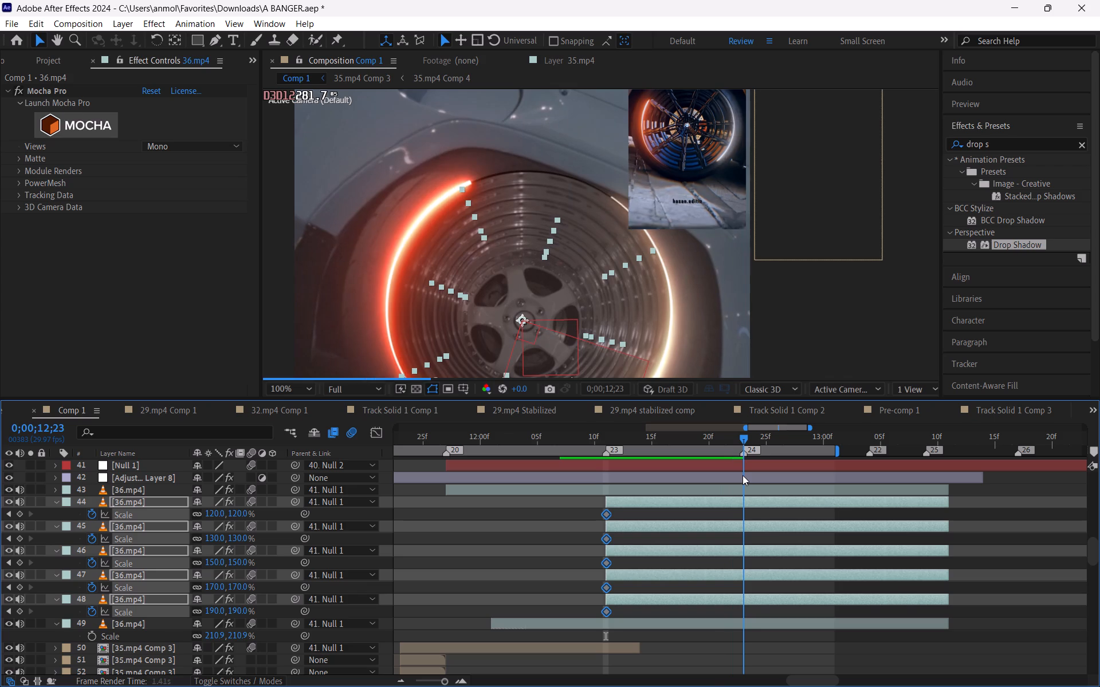
left_click_drag(742, 475, 751, 483)
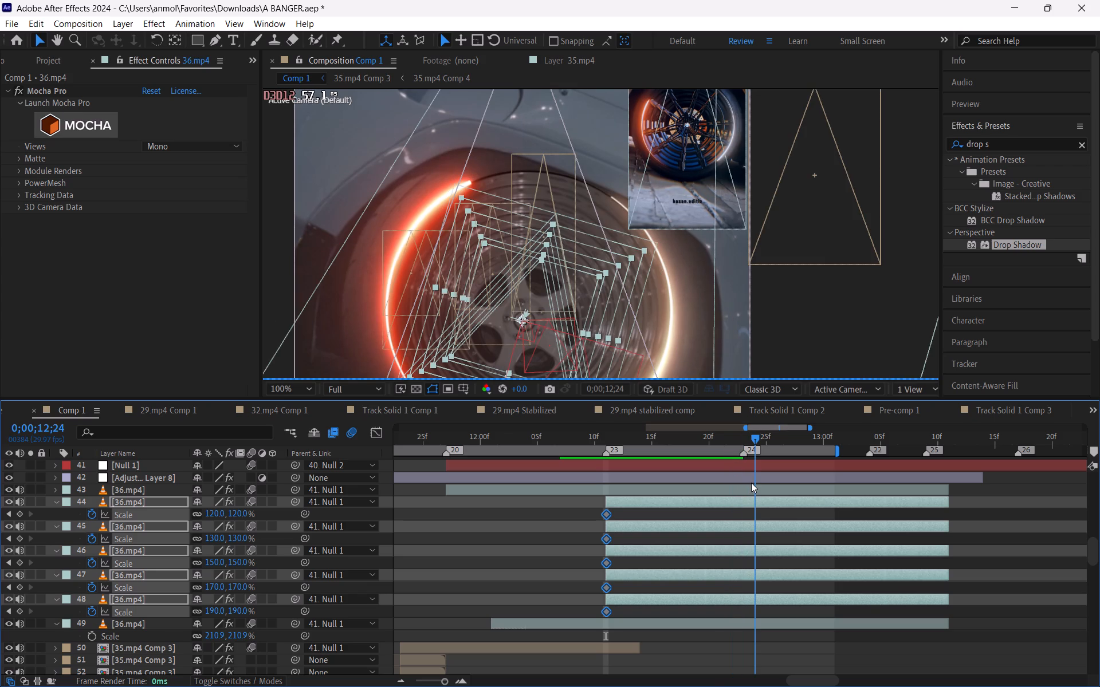
left_click_drag(751, 483, 784, 495)
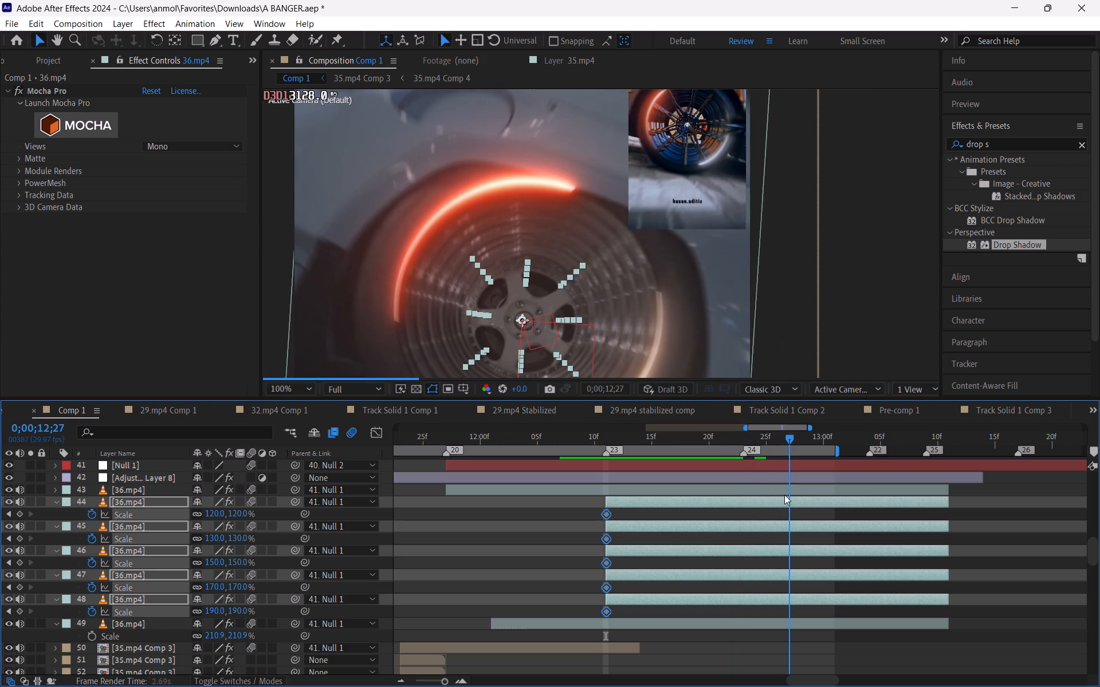
left_click_drag(784, 495, 760, 492)
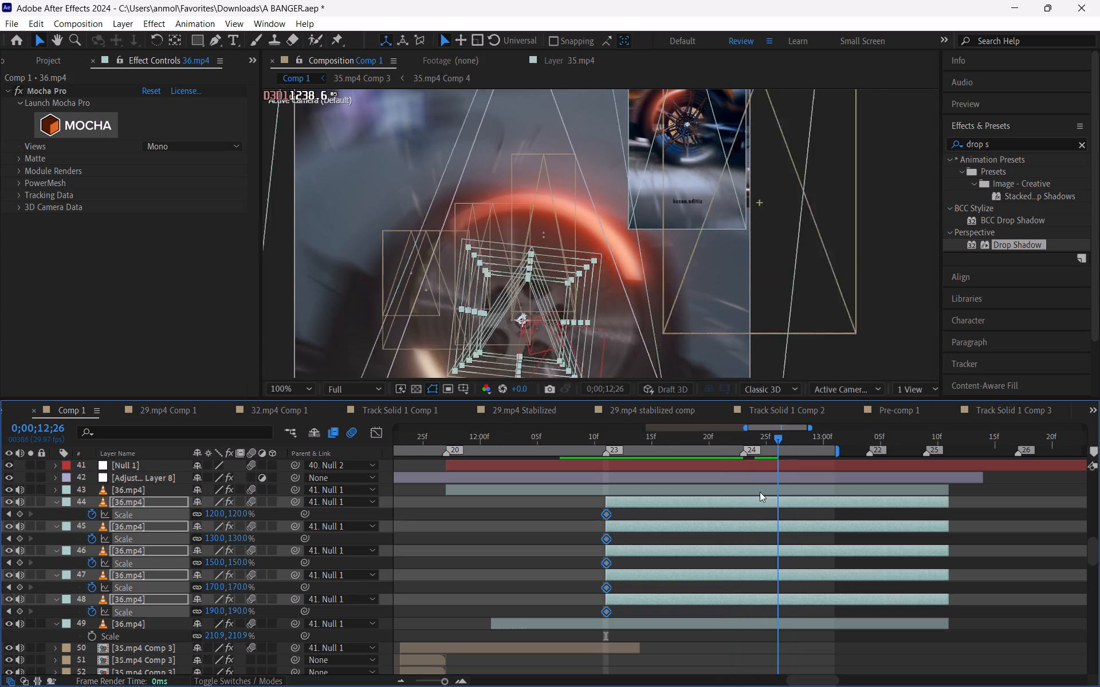
left_click_drag(760, 492, 663, 486)
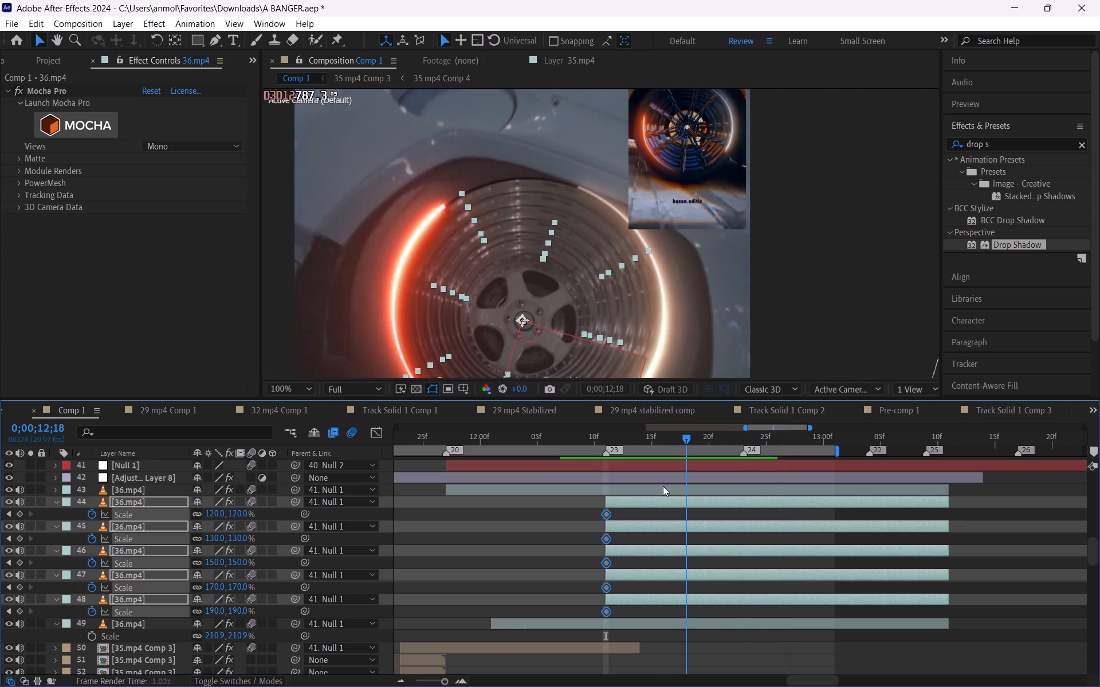
left_click_drag(663, 486, 690, 500)
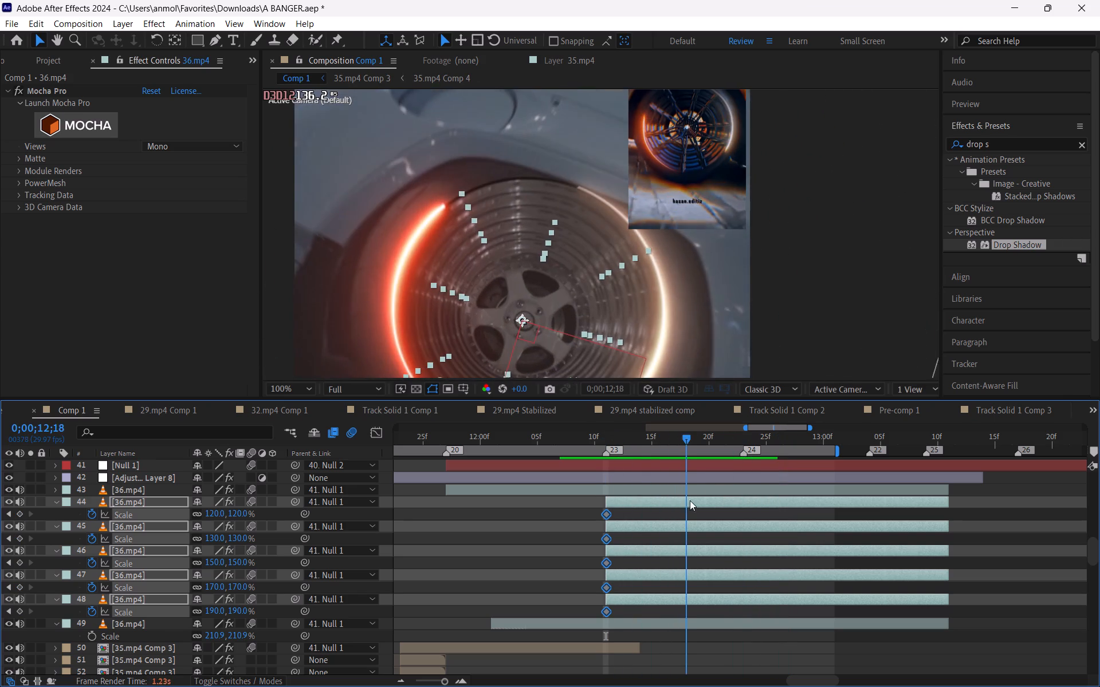
left_click_drag(690, 500, 747, 522)
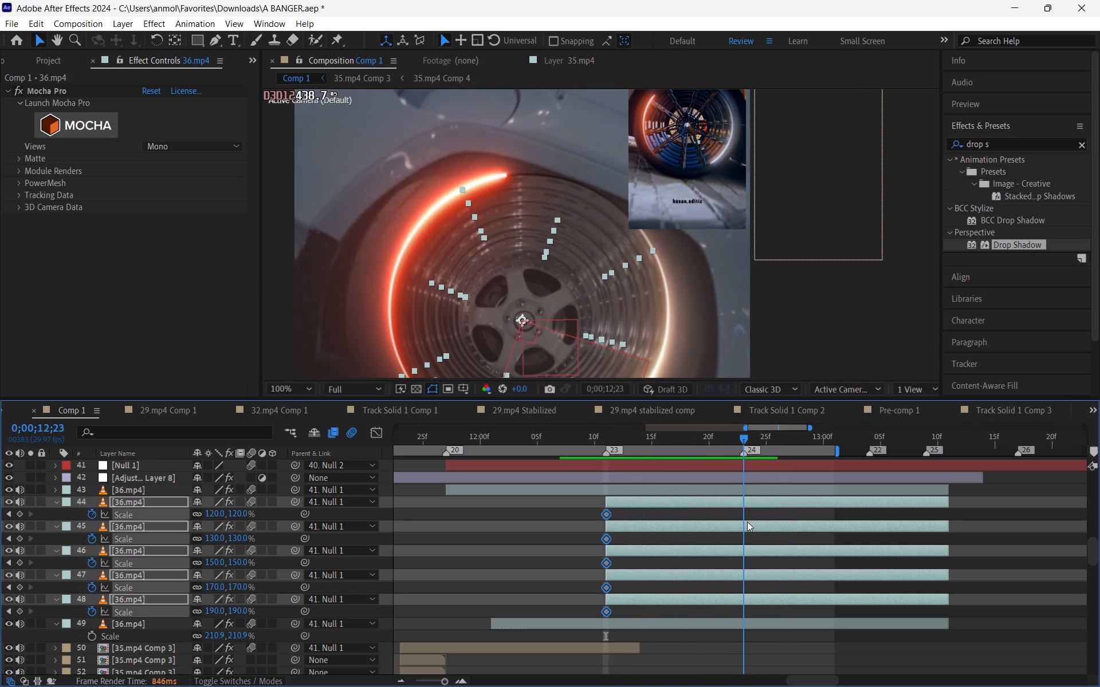
left_click_drag(747, 522, 741, 524)
left_click_drag(607, 611, 733, 629)
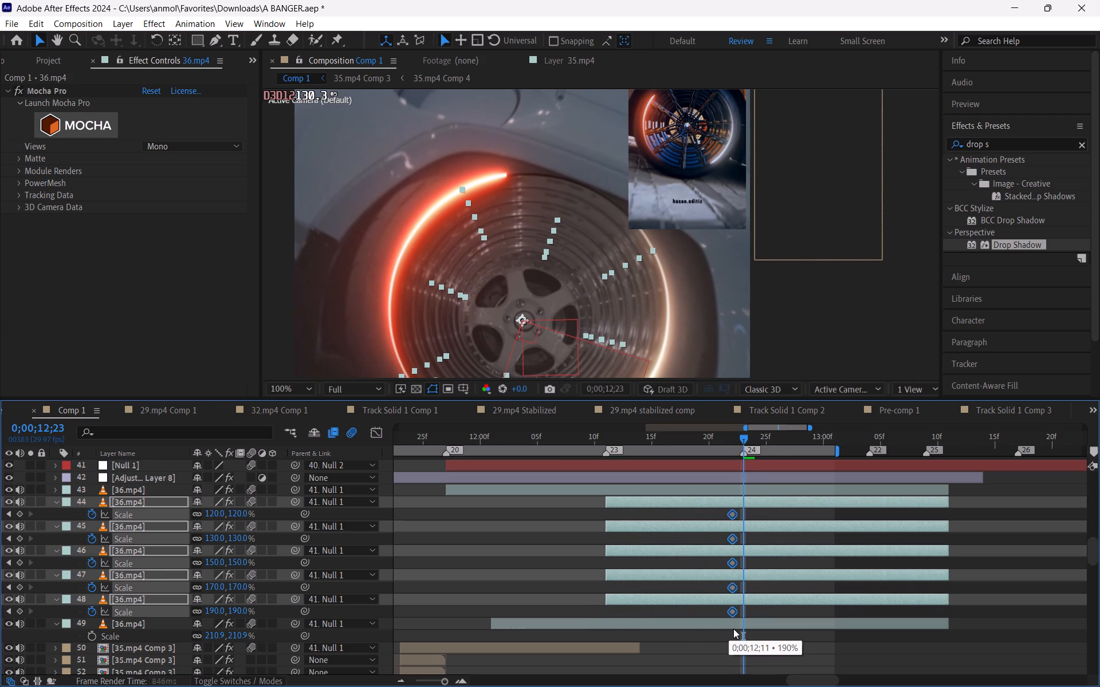
left_click_drag(733, 629, 738, 629)
At 0;00;12;11, paste the copied Scale value of 210.9% into the 36.mp4 copies in layers 44 through 48.
left_click(604, 433)
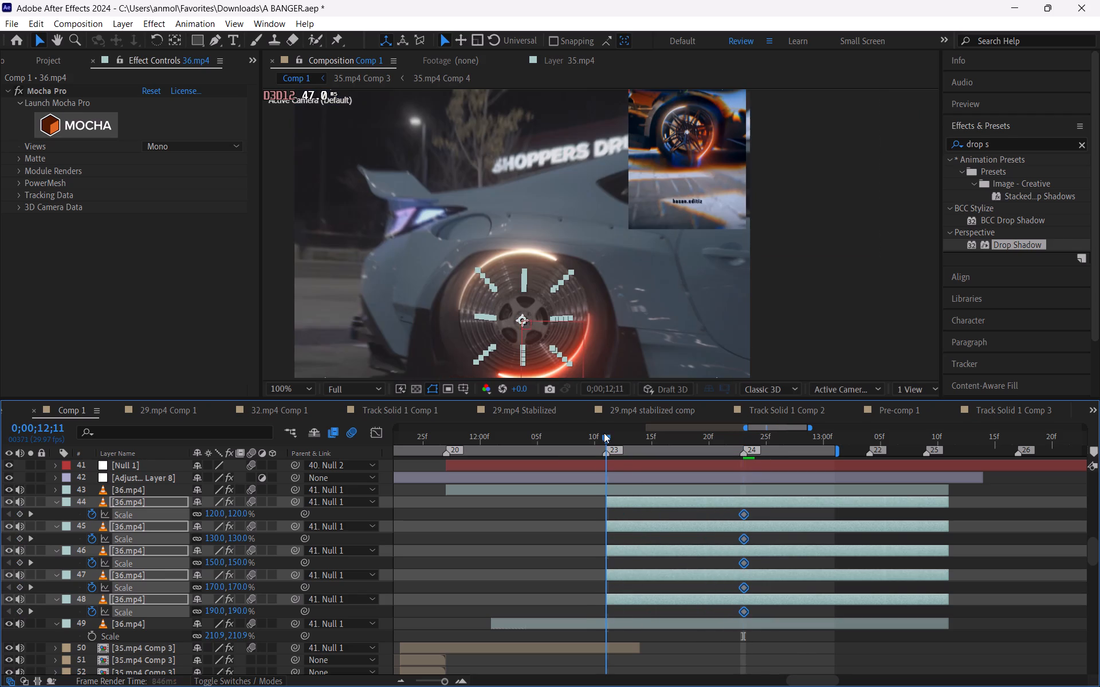
left_click(218, 512)
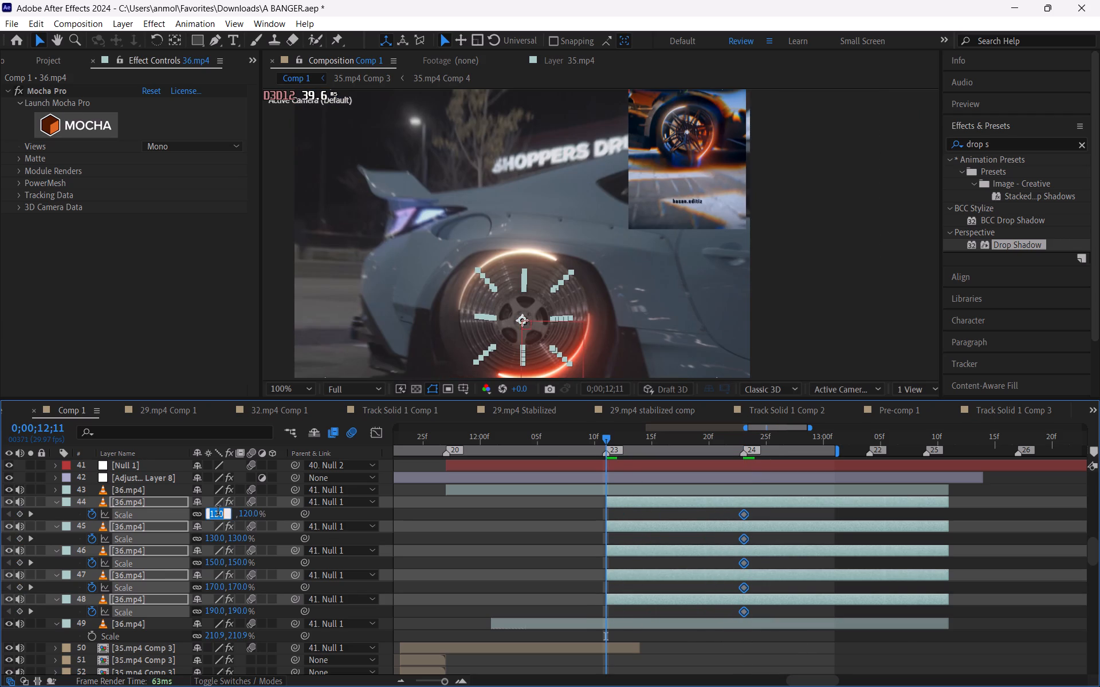
key("ctrl+v")
left_click(474, 544)
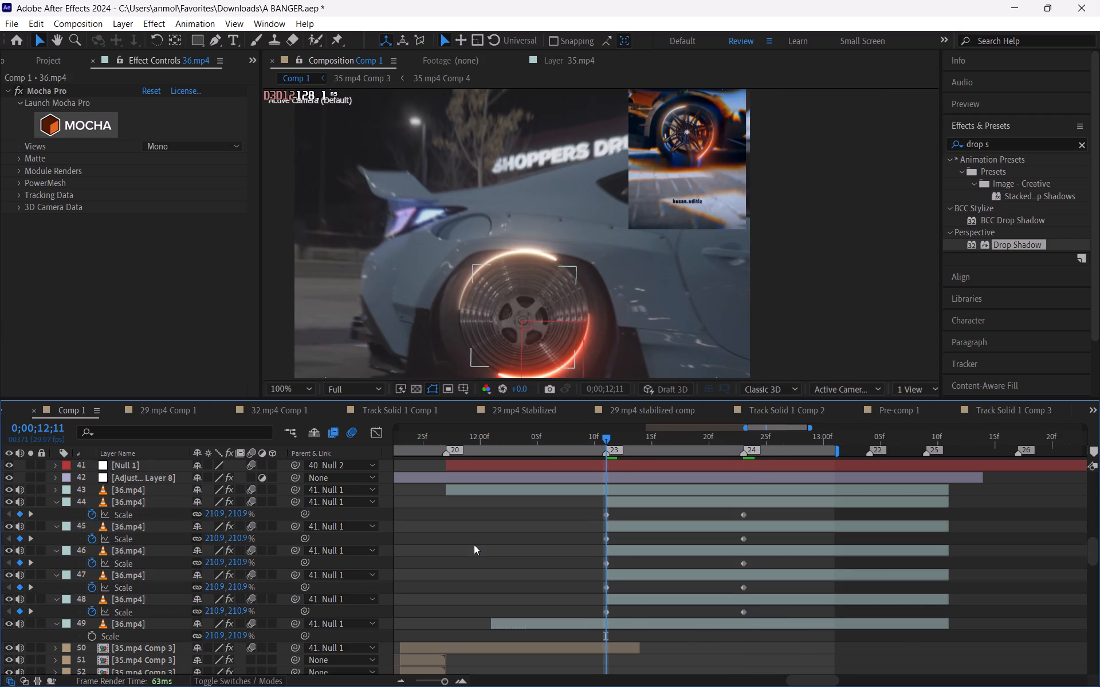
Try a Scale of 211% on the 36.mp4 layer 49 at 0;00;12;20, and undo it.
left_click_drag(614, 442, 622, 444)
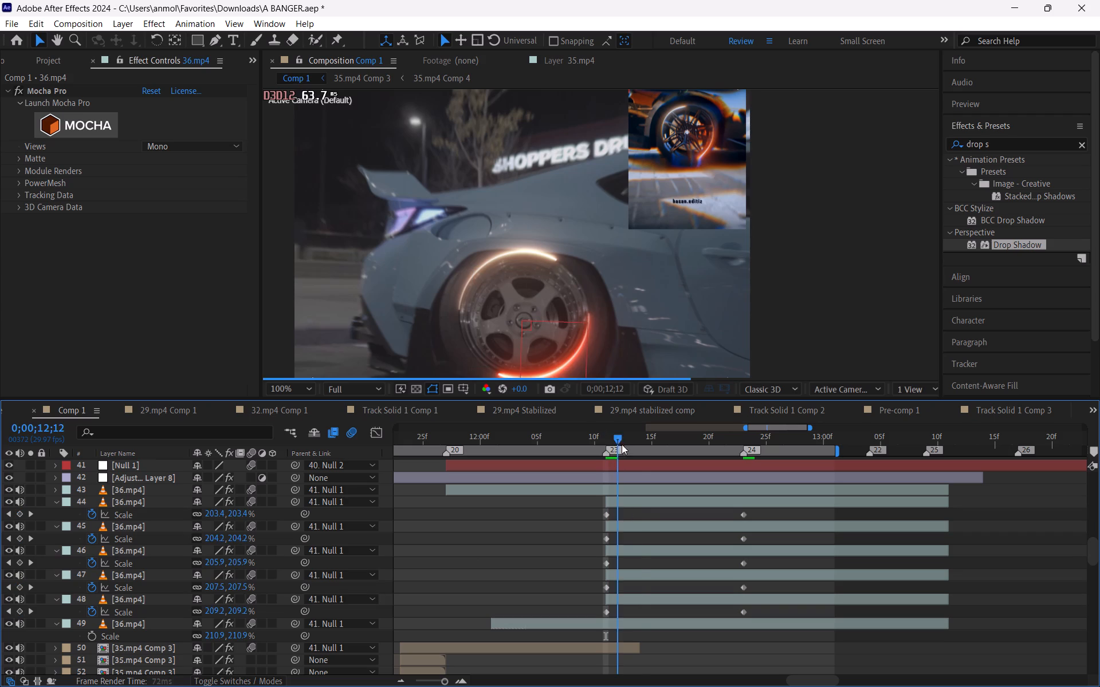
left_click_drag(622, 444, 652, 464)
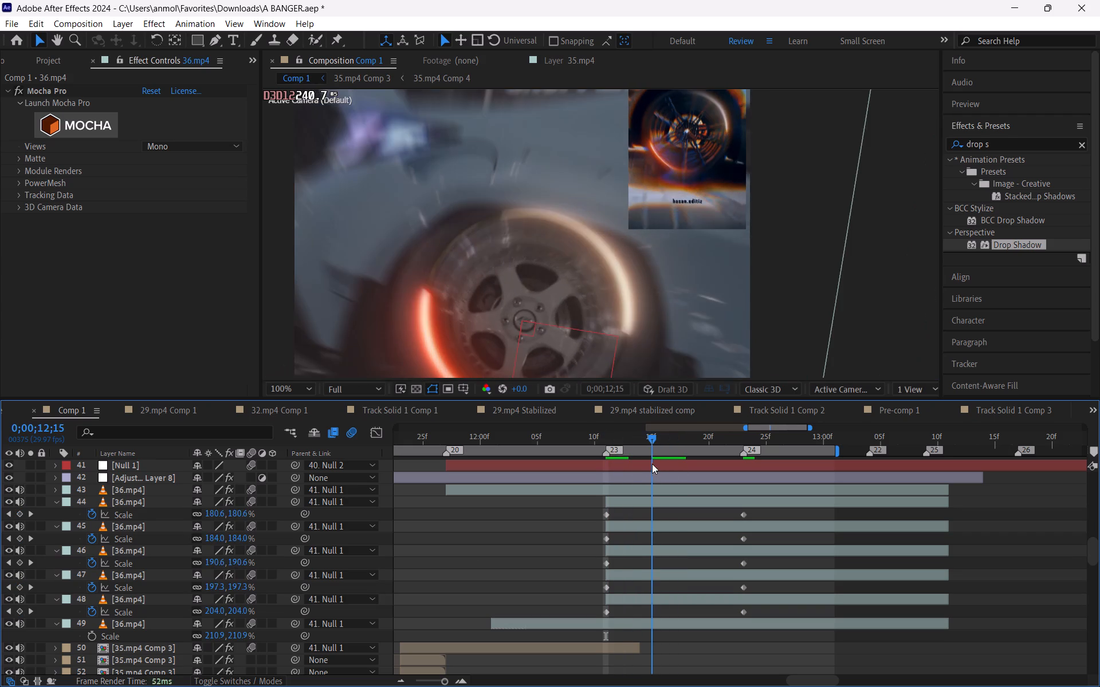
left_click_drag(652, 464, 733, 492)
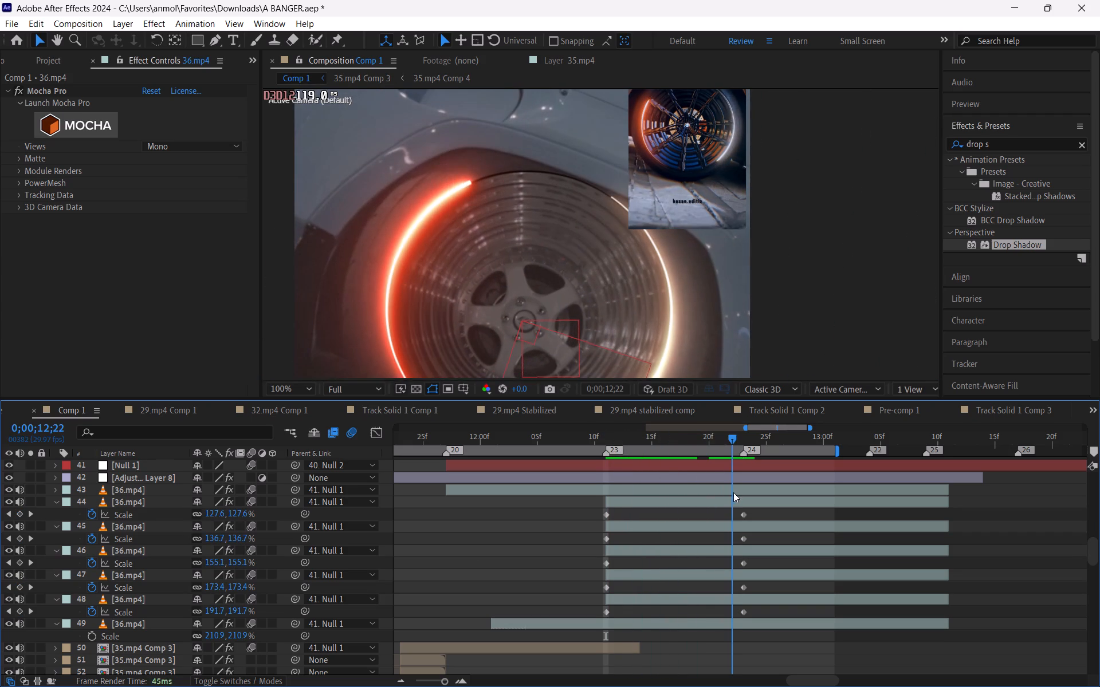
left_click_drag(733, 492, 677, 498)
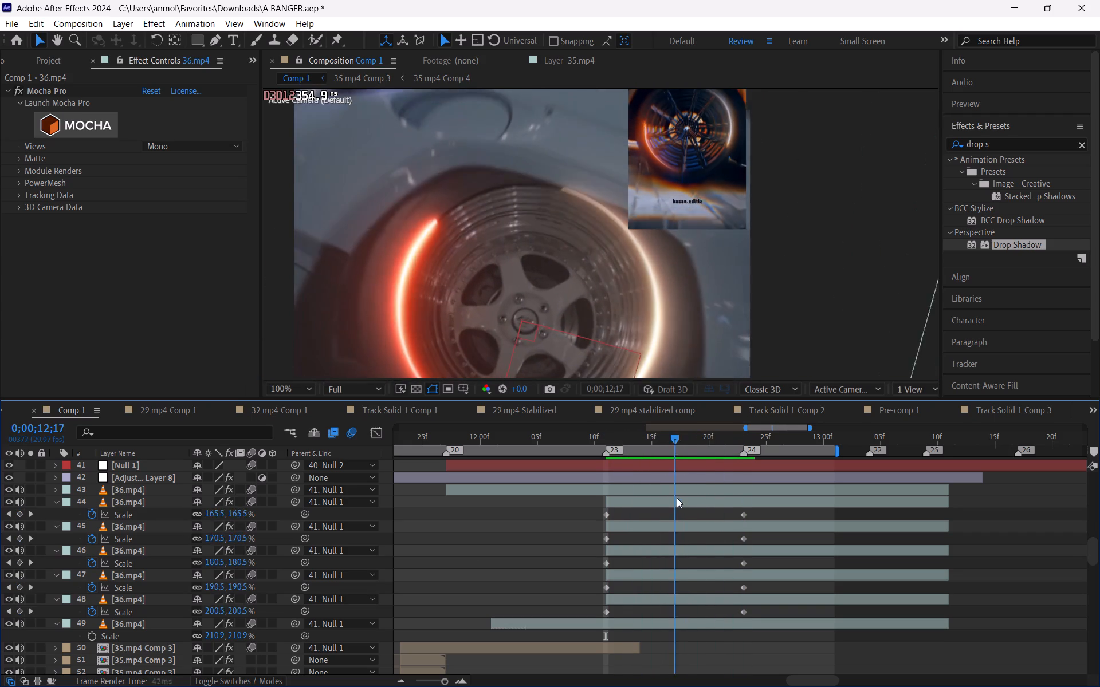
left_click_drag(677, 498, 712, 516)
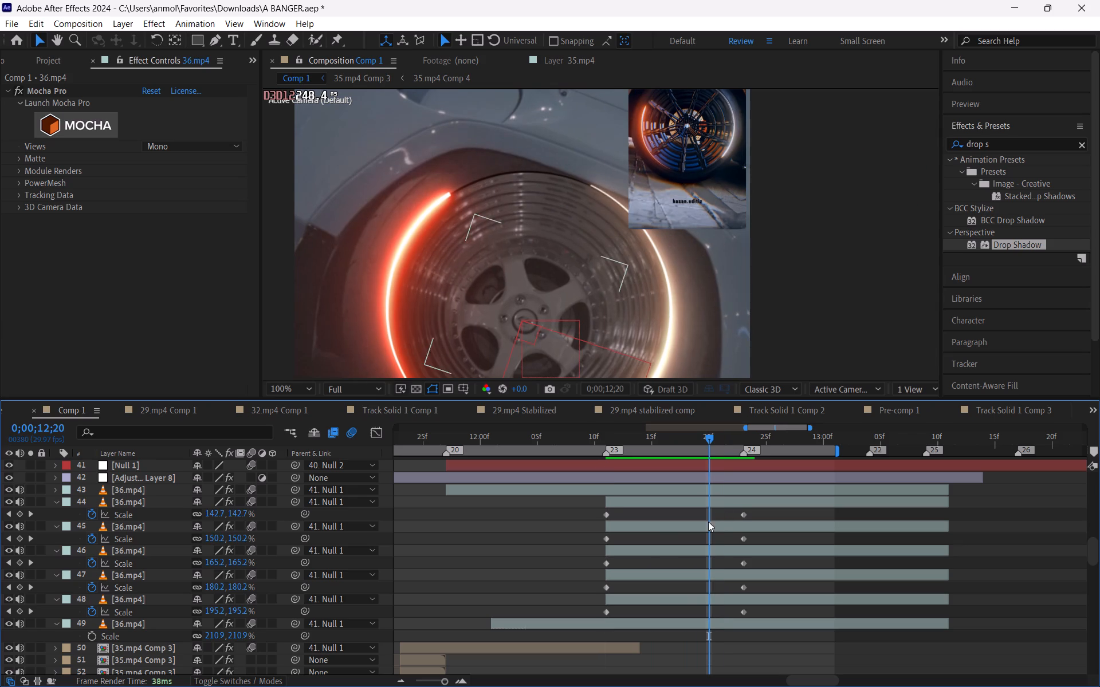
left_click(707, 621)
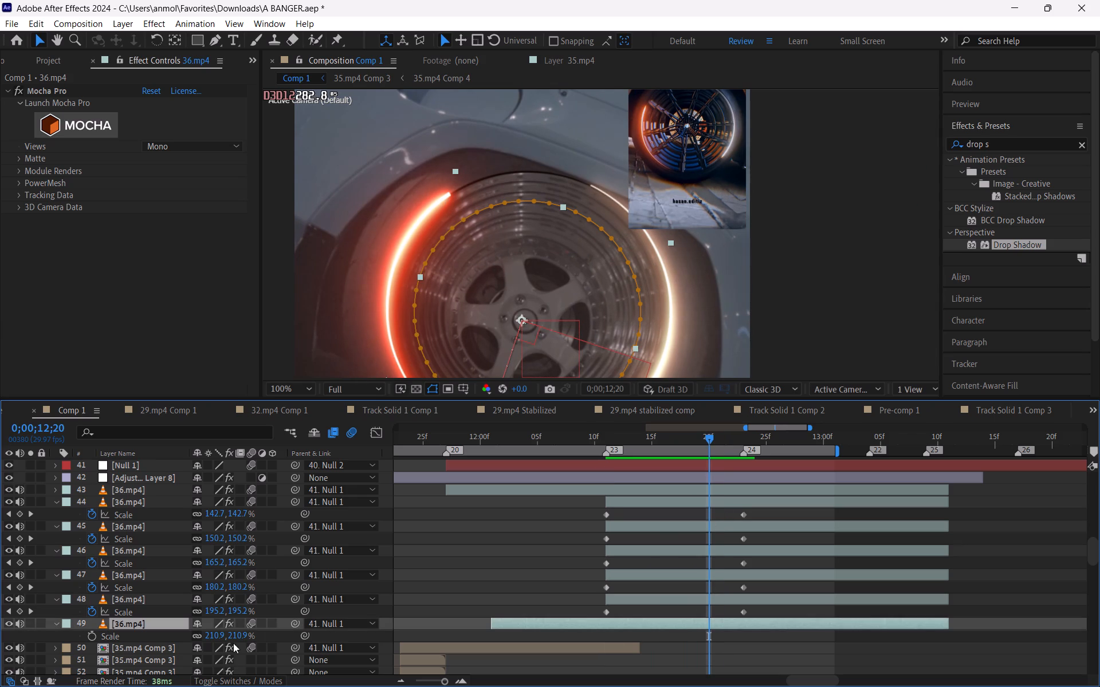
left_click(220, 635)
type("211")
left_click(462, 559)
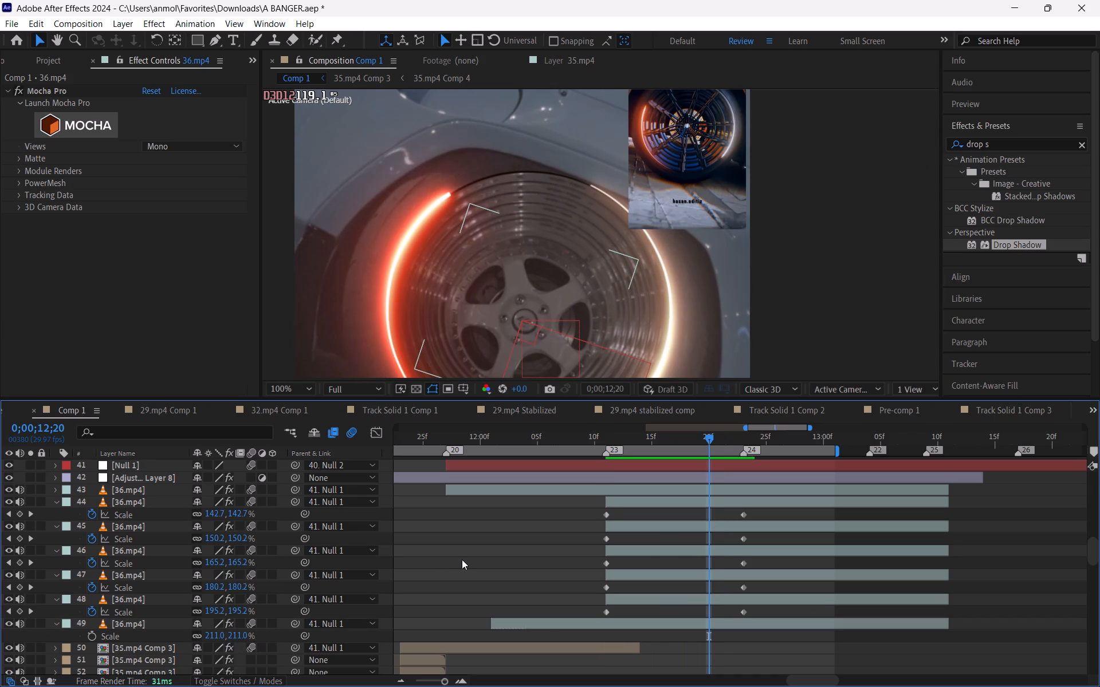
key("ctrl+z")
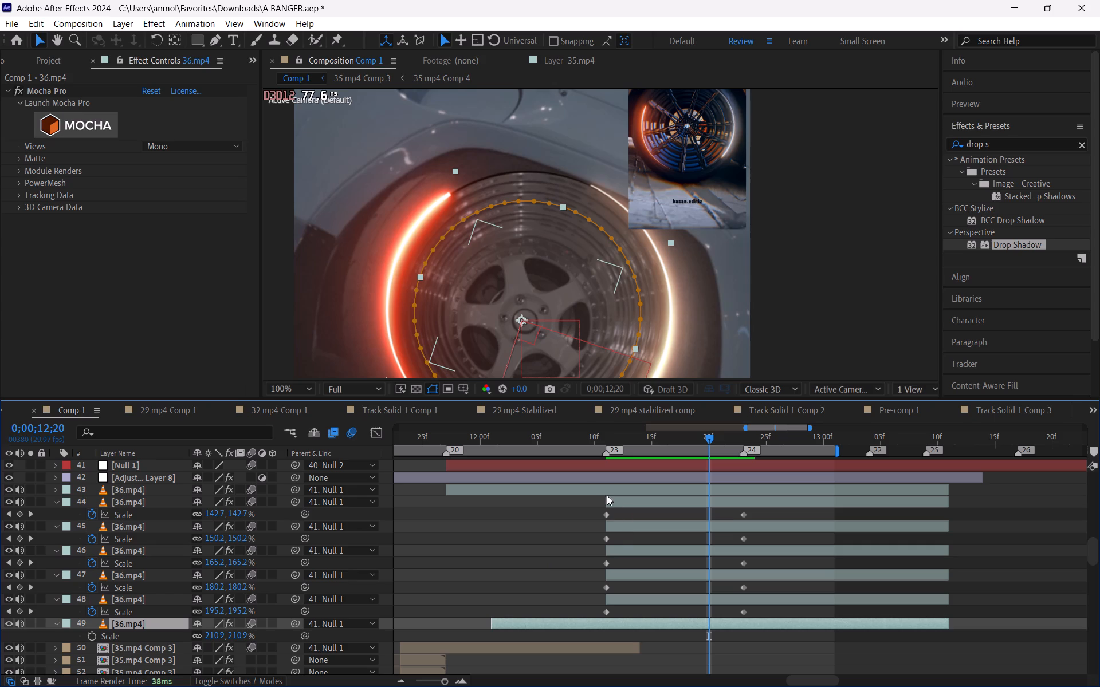
Save the project.
left_click(528, 171)
left_click(527, 175)
left_click(554, 496)
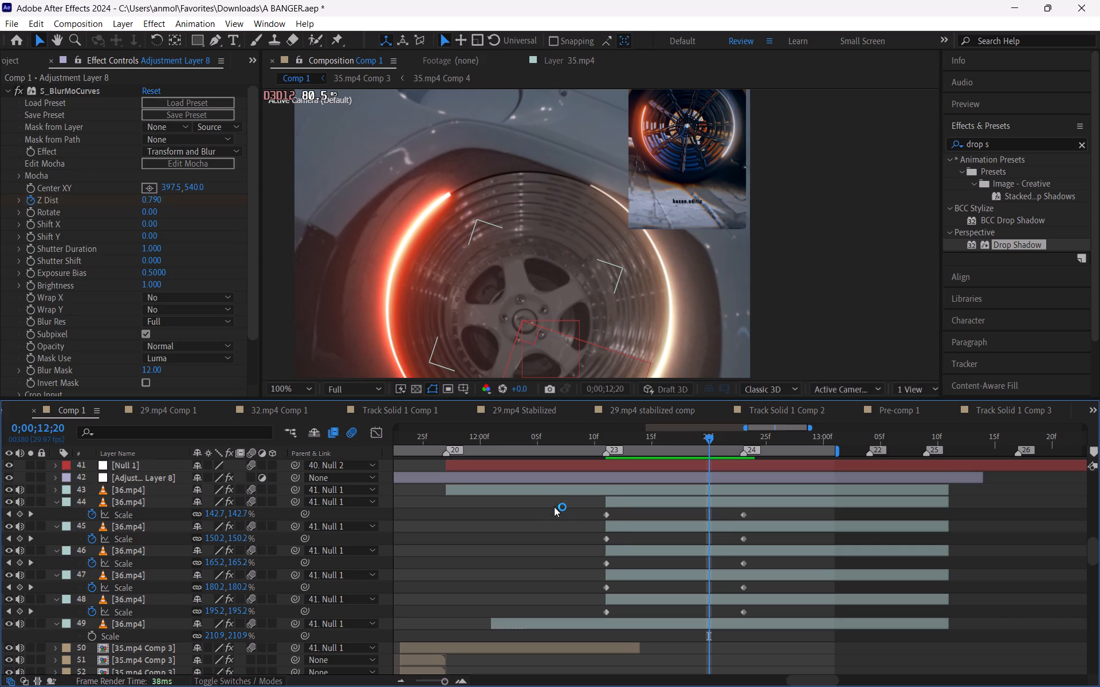
key("ctrl+s")
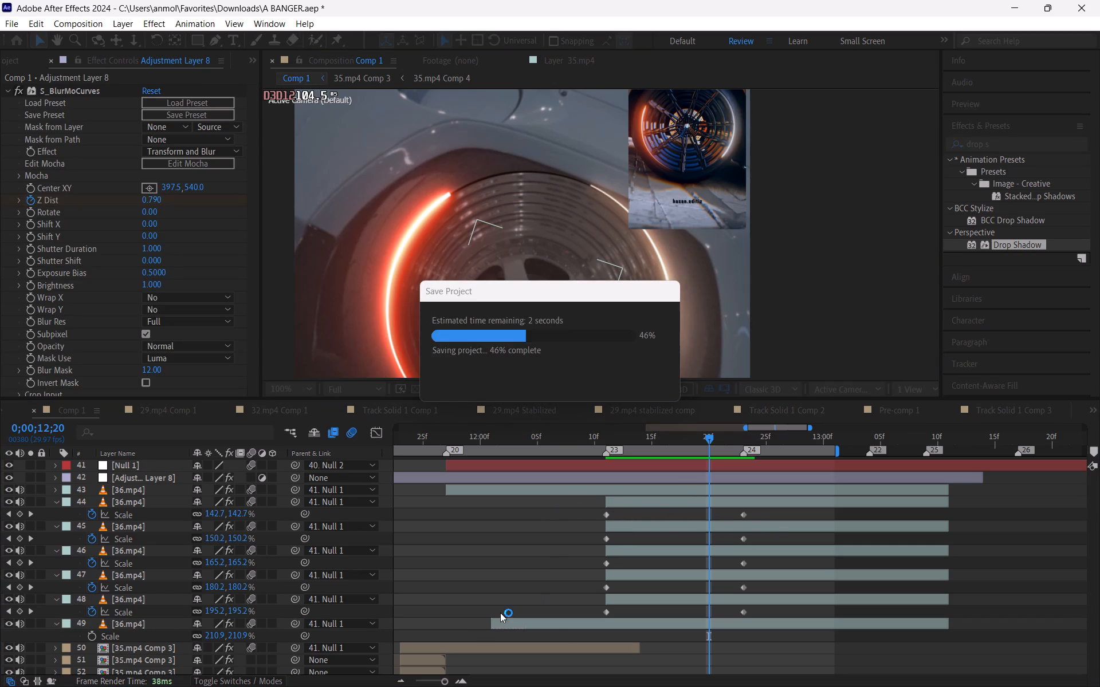
Review the wheel Scale animation and the transition to the car's rear shot between about 0;00;12;16 and 0;00;13;00.
left_click_drag(647, 434, 667, 458)
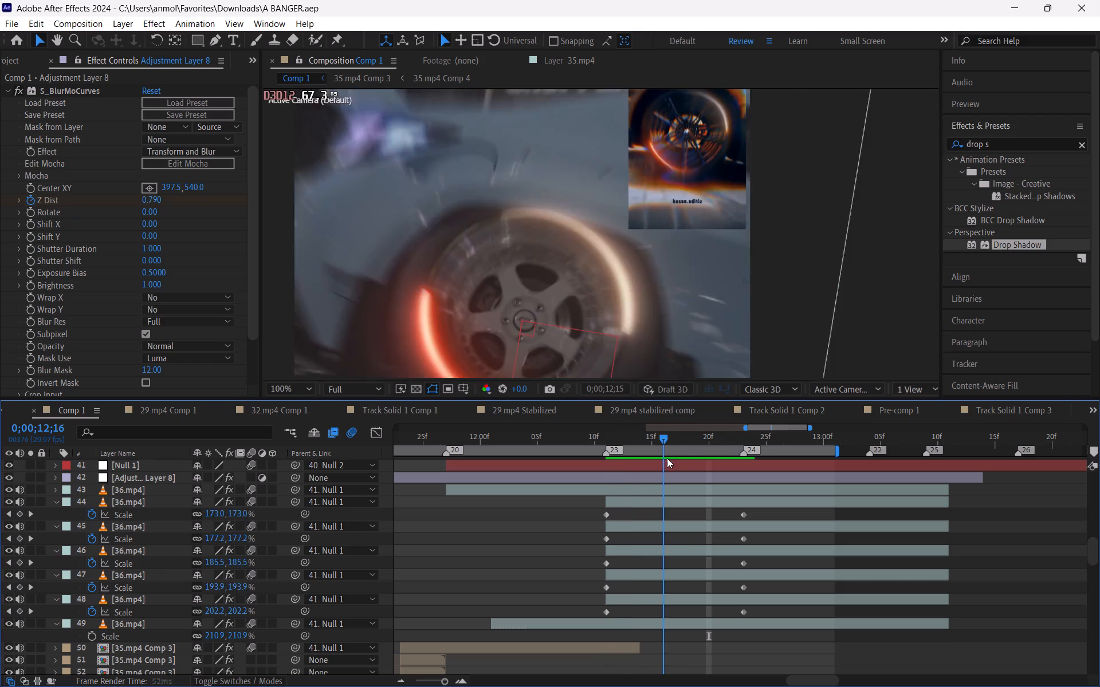
left_click_drag(667, 458, 748, 508)
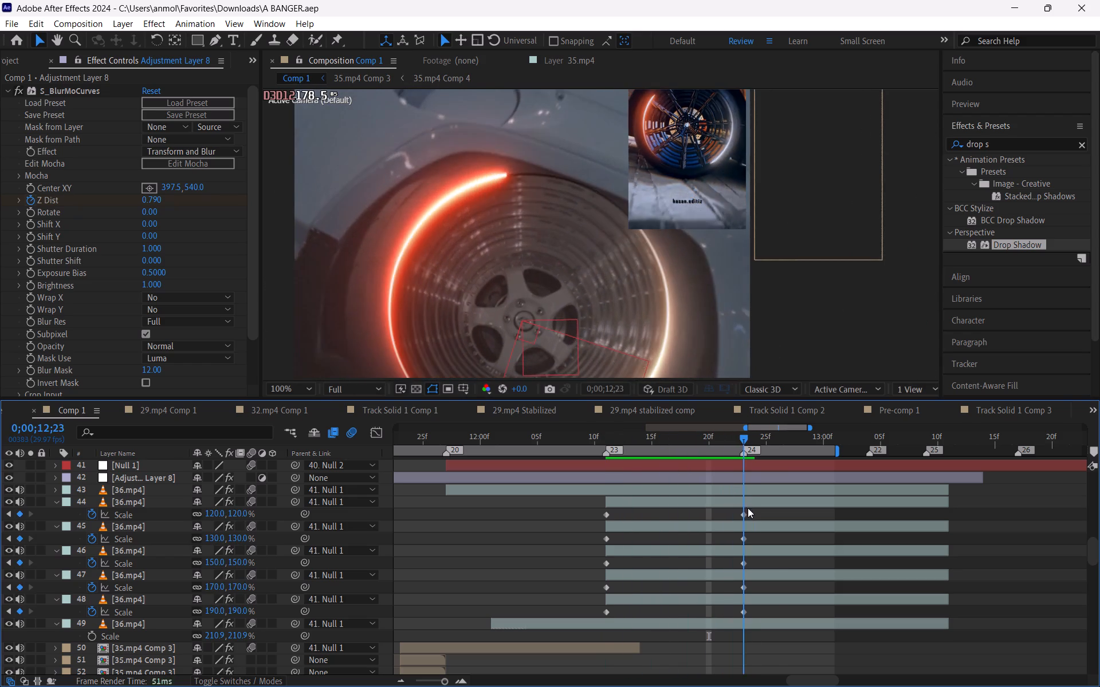
left_click_drag(748, 508, 812, 547)
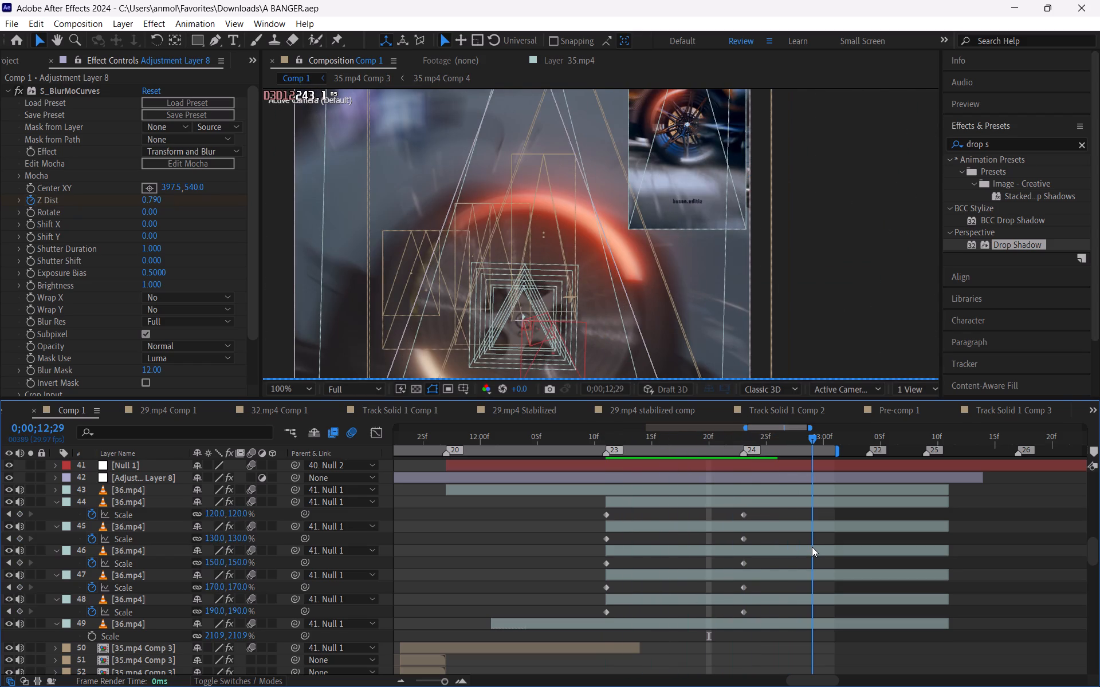
left_click_drag(812, 547, 812, 546)
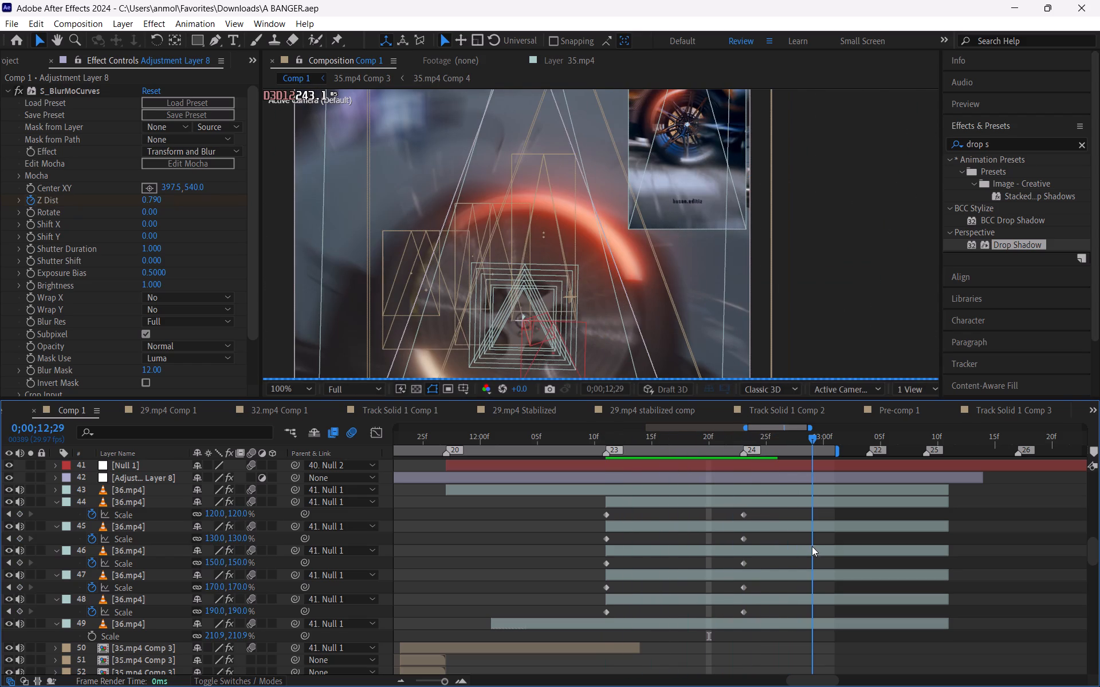
left_click_drag(812, 546, 812, 544)
left_click(822, 440)
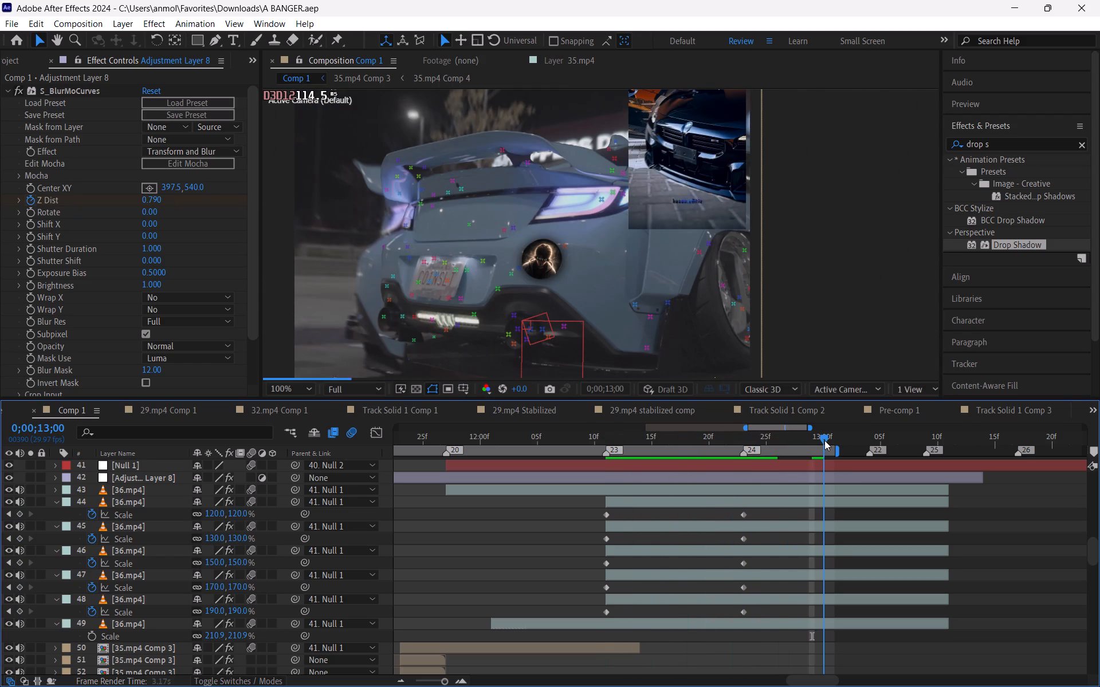
left_click(795, 437)
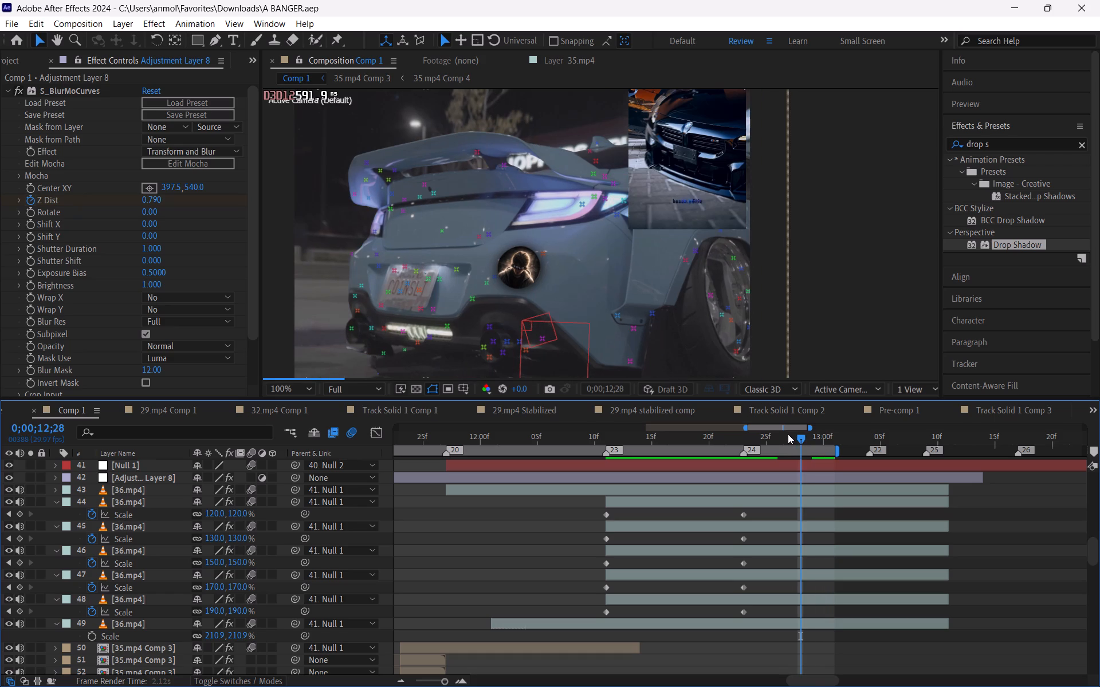
left_click(787, 435)
left_click(778, 439)
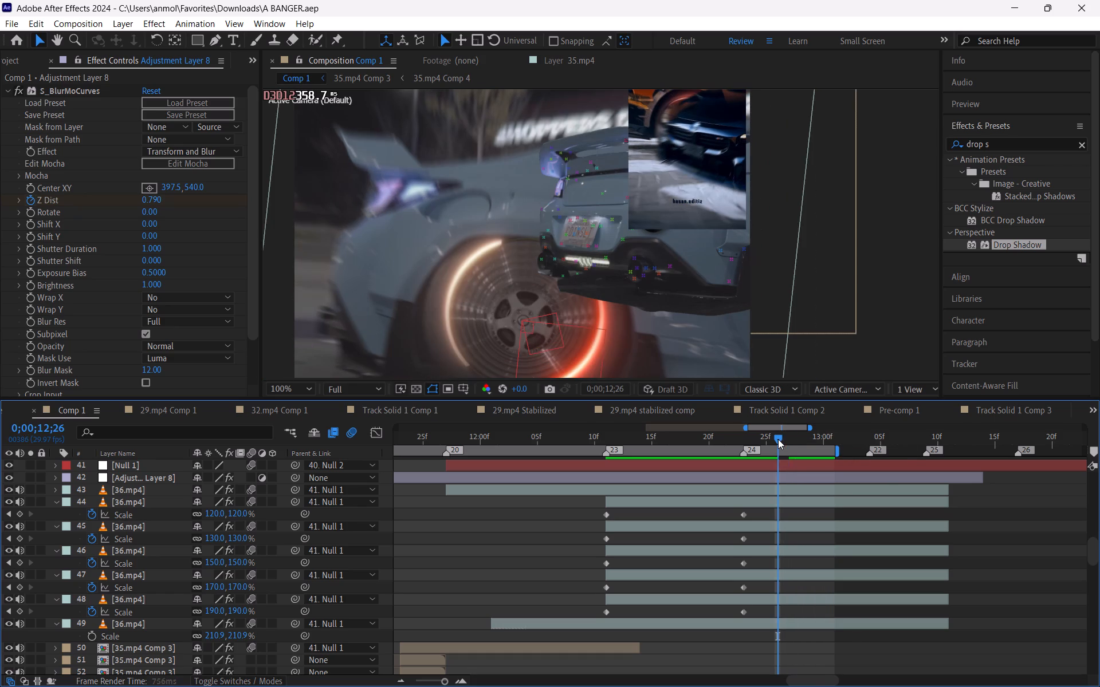
Review the wheel Scale animation and the transition to the car's rear shot between about 0;00;12;15 and 0;00;12;29.
left_click_drag(637, 443, 657, 449)
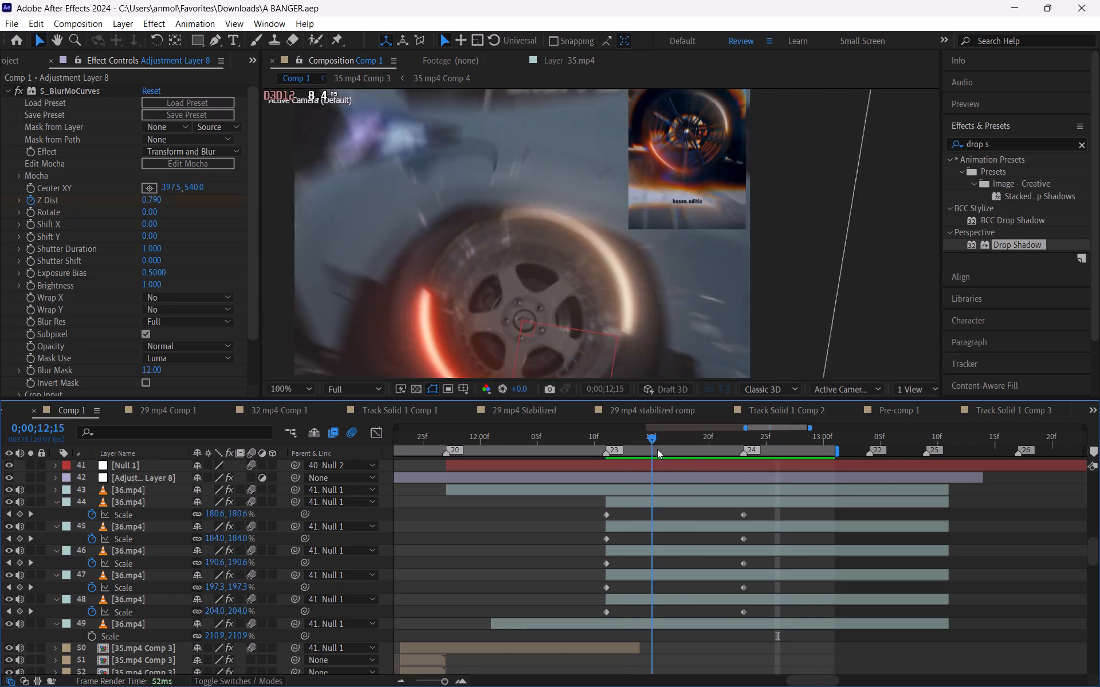
left_click_drag(657, 449, 770, 496)
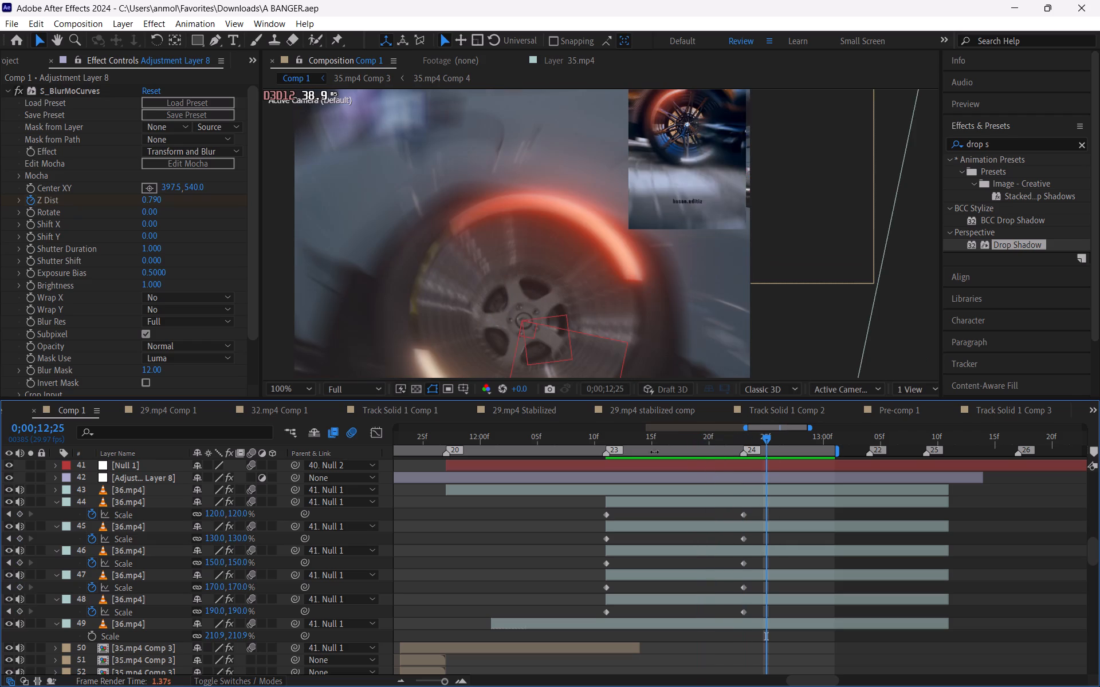
left_click_drag(624, 440, 705, 455)
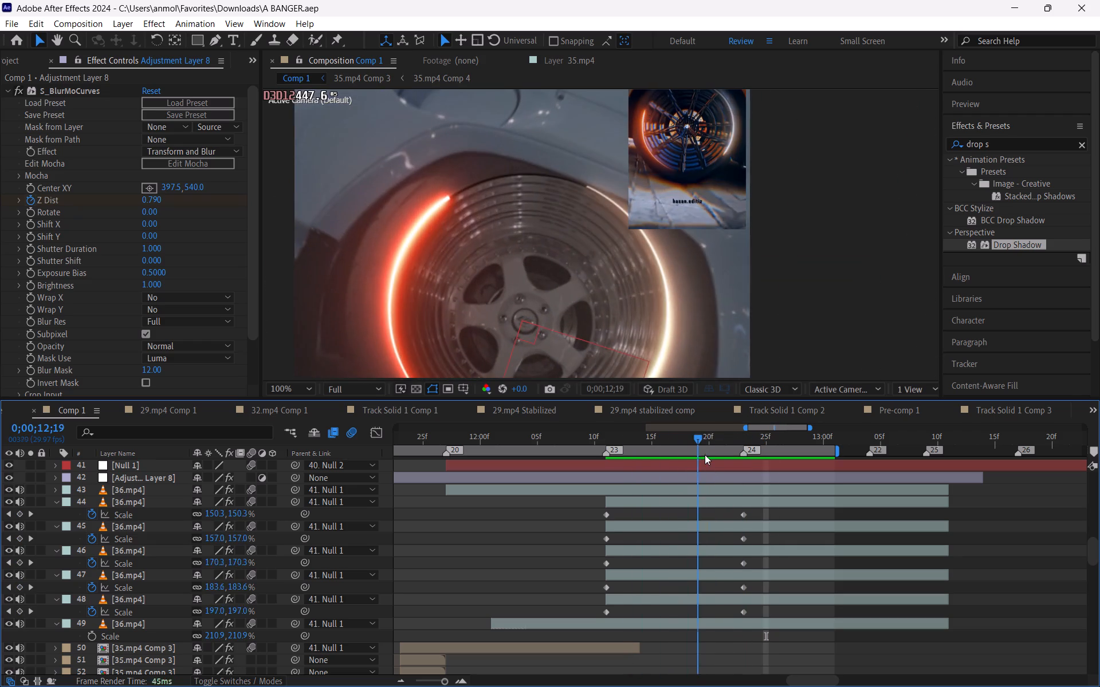
left_click_drag(705, 455, 787, 479)
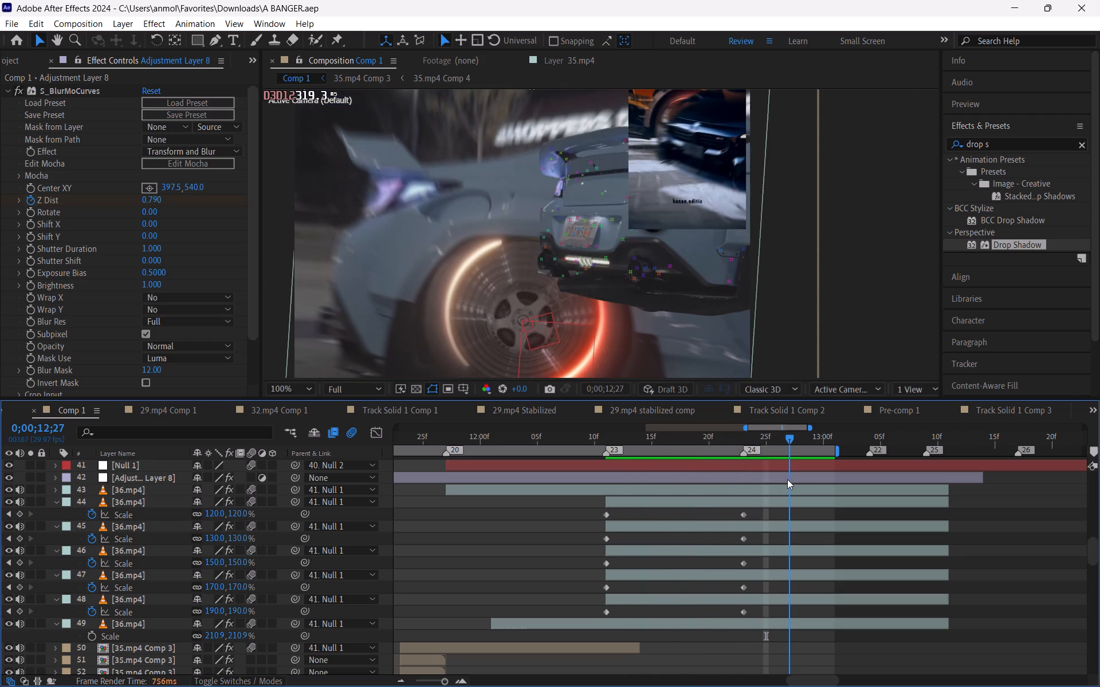
left_click_drag(787, 479, 756, 488)
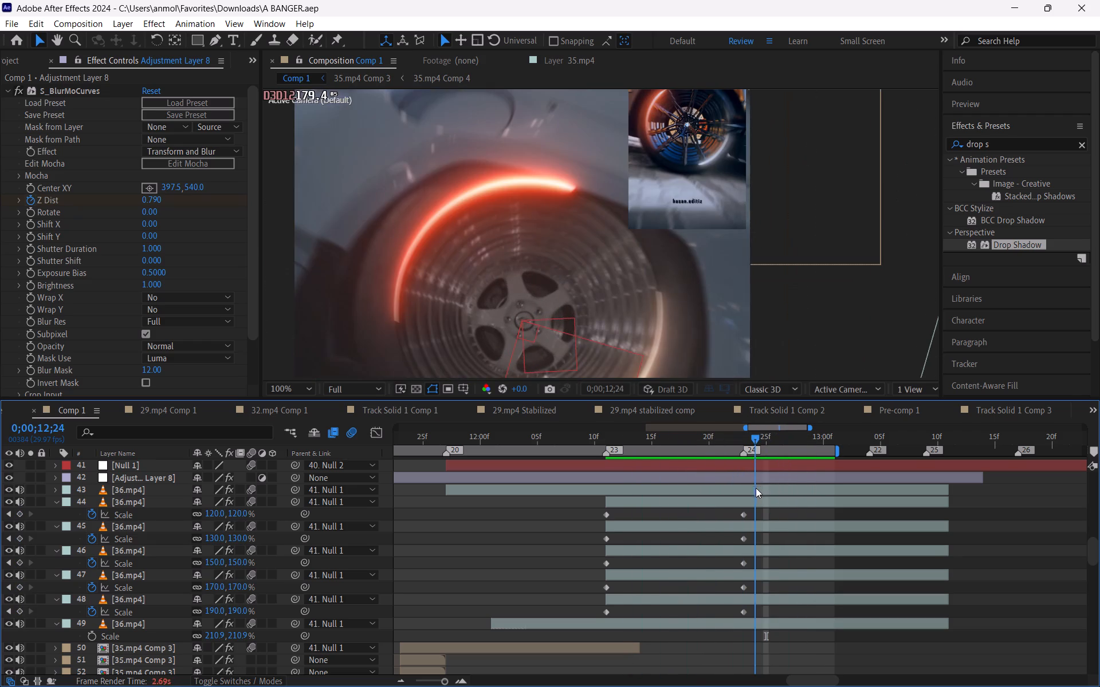
left_click_drag(756, 488, 808, 511)
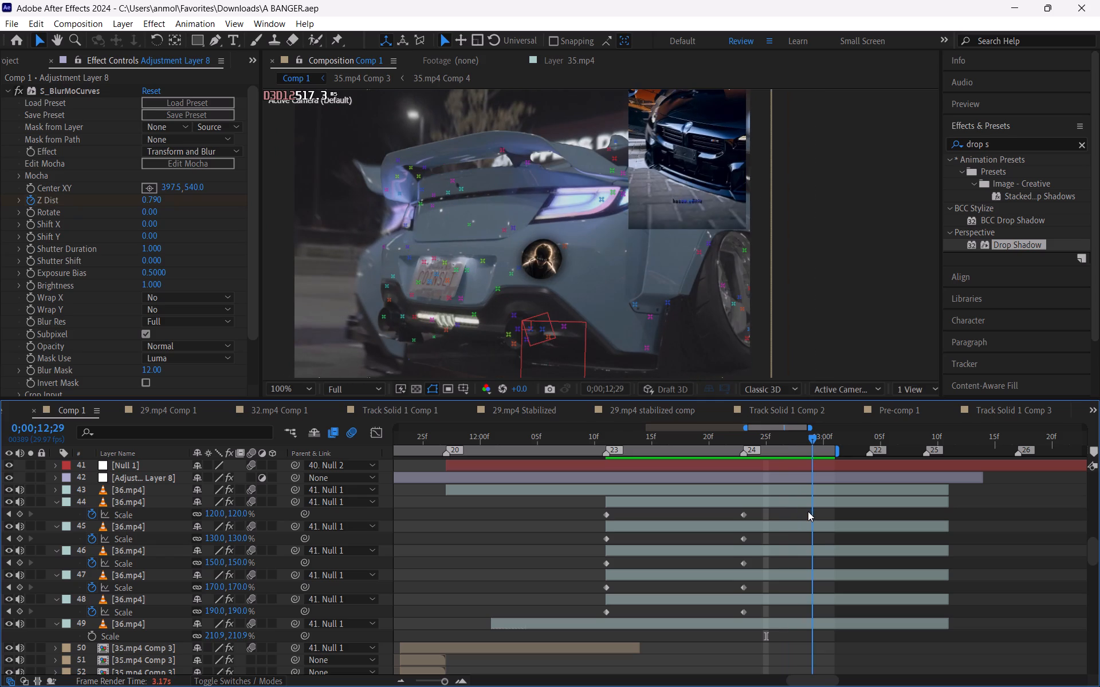
left_click_drag(808, 511, 805, 511)
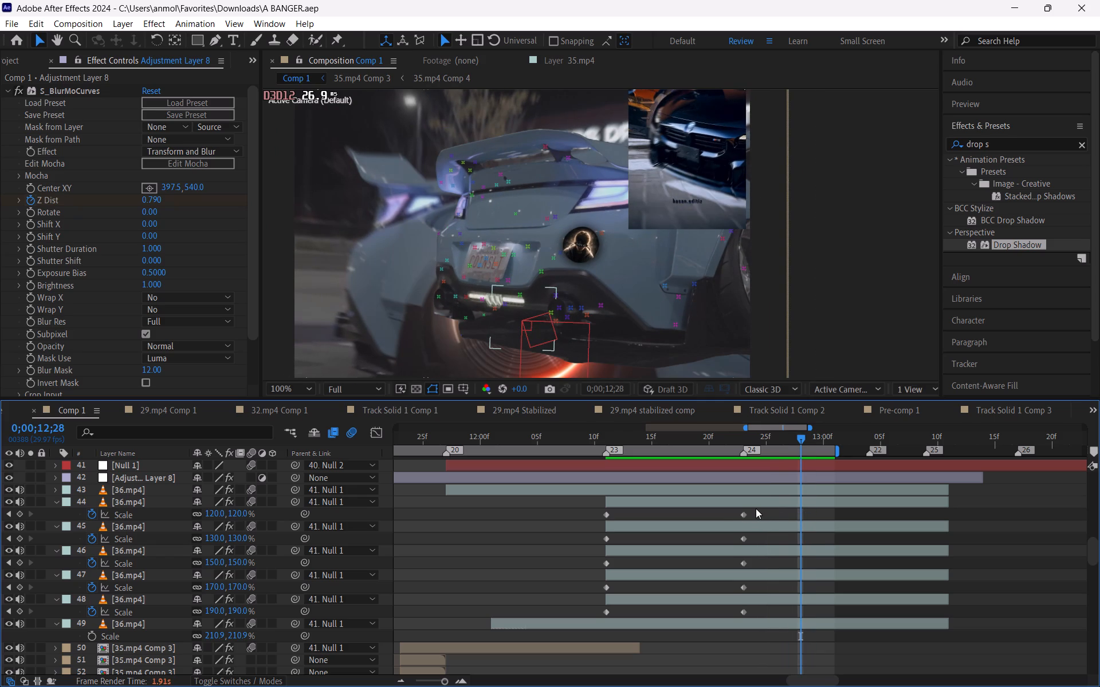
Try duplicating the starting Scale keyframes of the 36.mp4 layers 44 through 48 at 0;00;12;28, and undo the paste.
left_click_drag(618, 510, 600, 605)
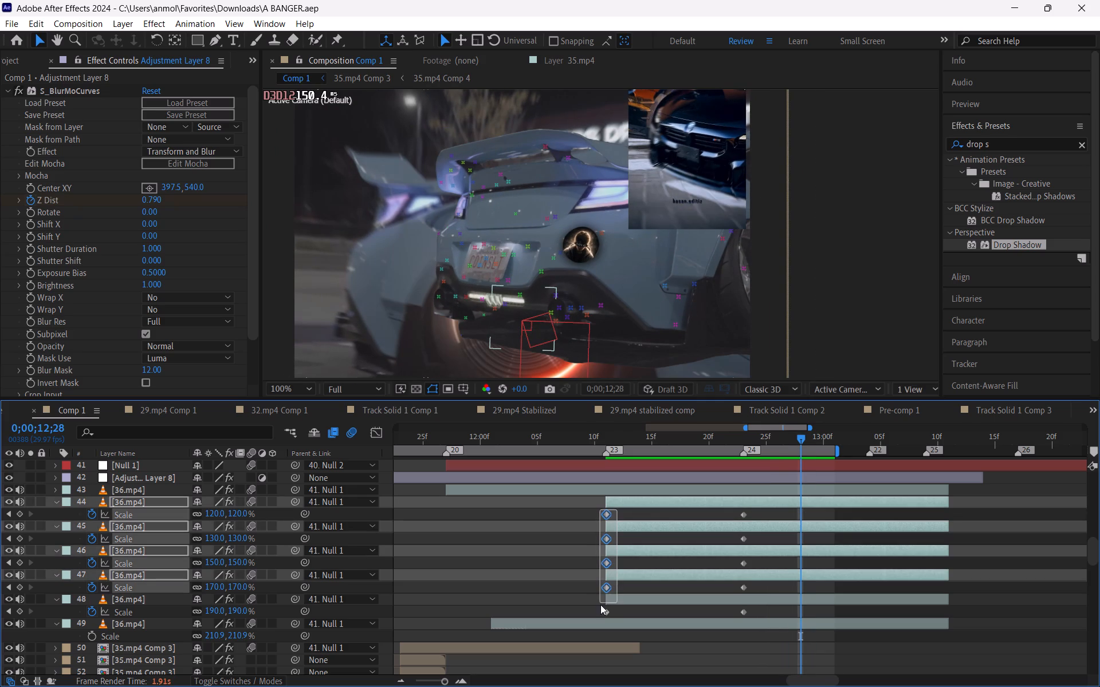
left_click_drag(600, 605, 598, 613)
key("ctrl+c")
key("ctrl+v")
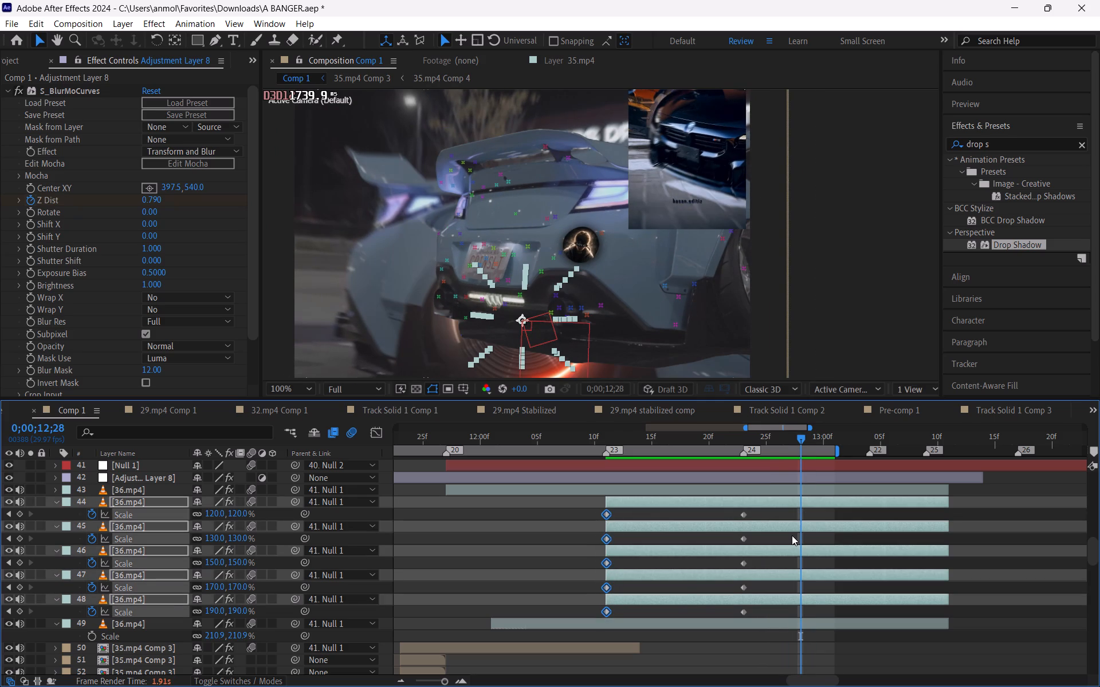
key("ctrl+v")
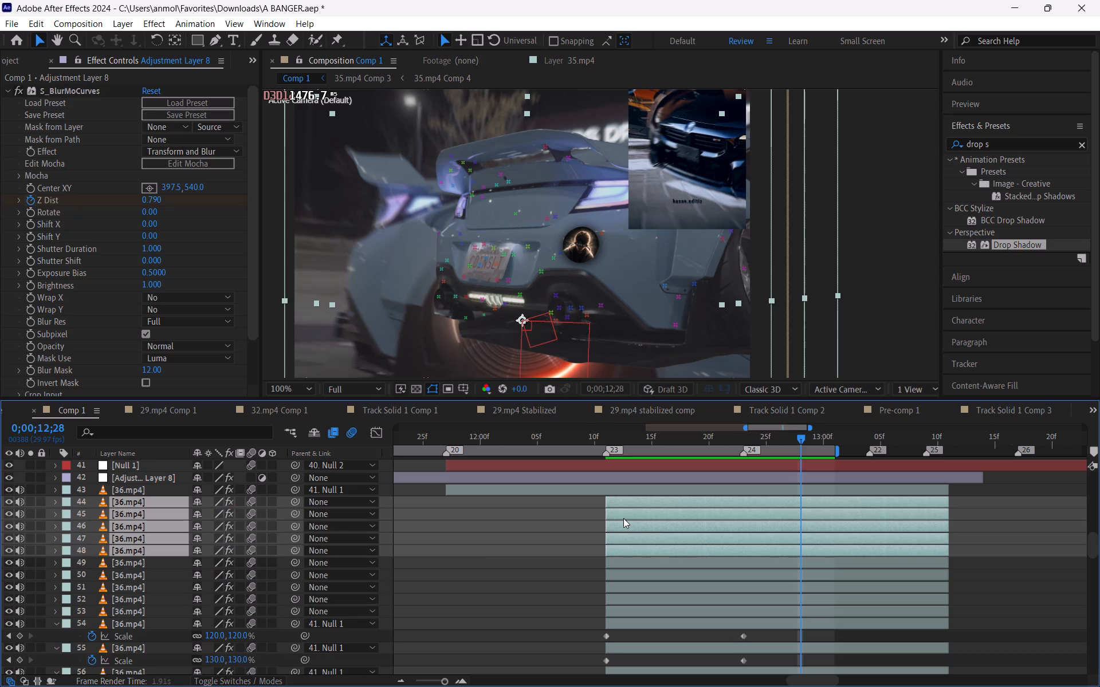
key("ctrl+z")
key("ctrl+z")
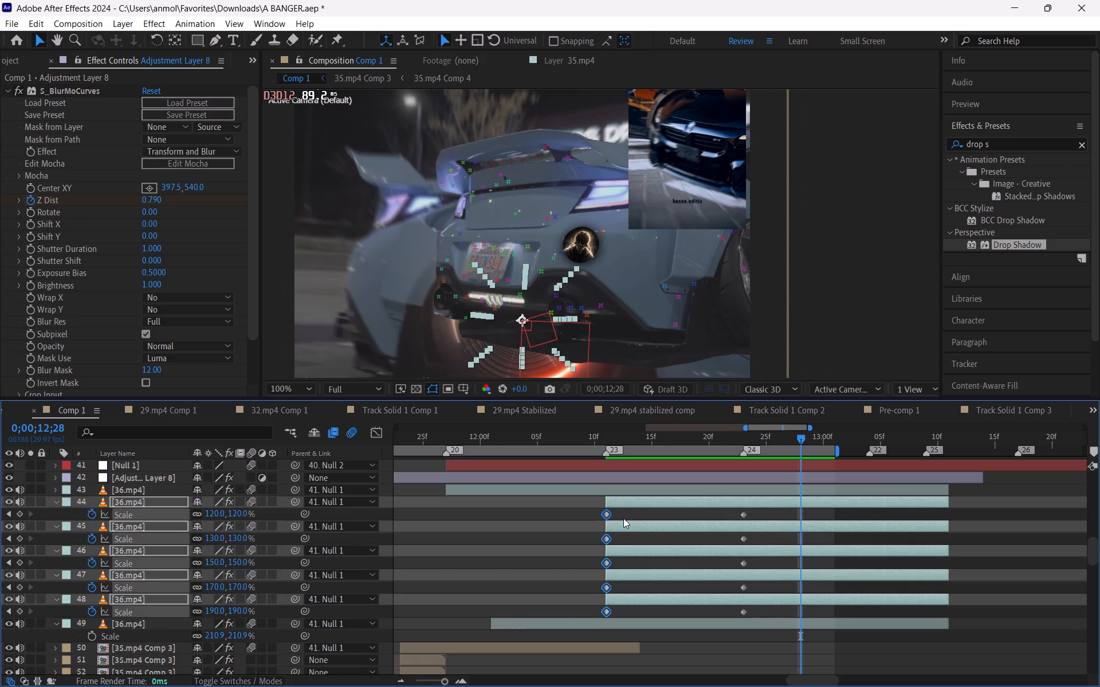
At 0;00;12;28, add Scale keyframes of 210.9% to the 36.mp4 layers 44 through 48, copying the value from layer 49.
left_click(624, 512)
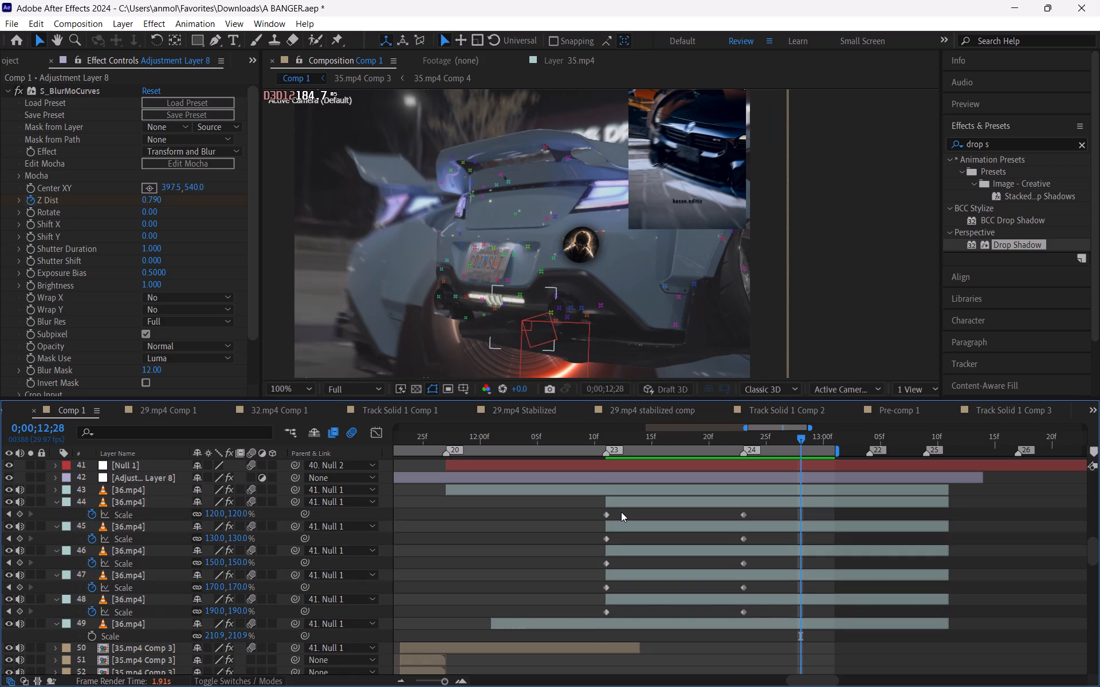
left_click_drag(620, 512, 601, 517)
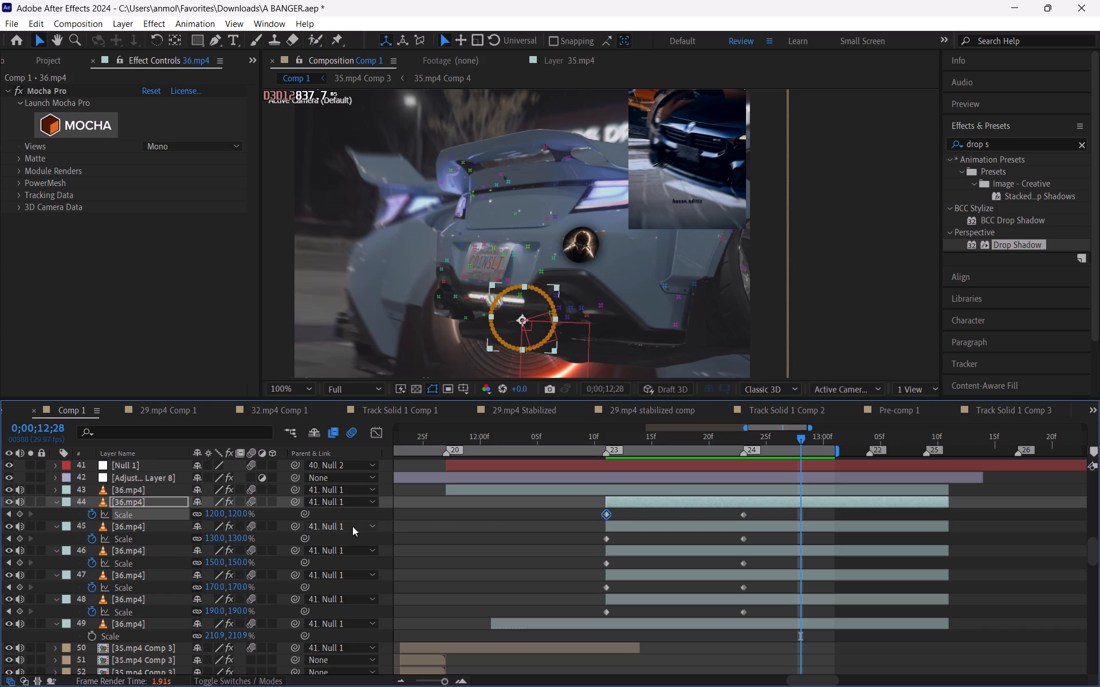
left_click_drag(619, 511, 600, 617)
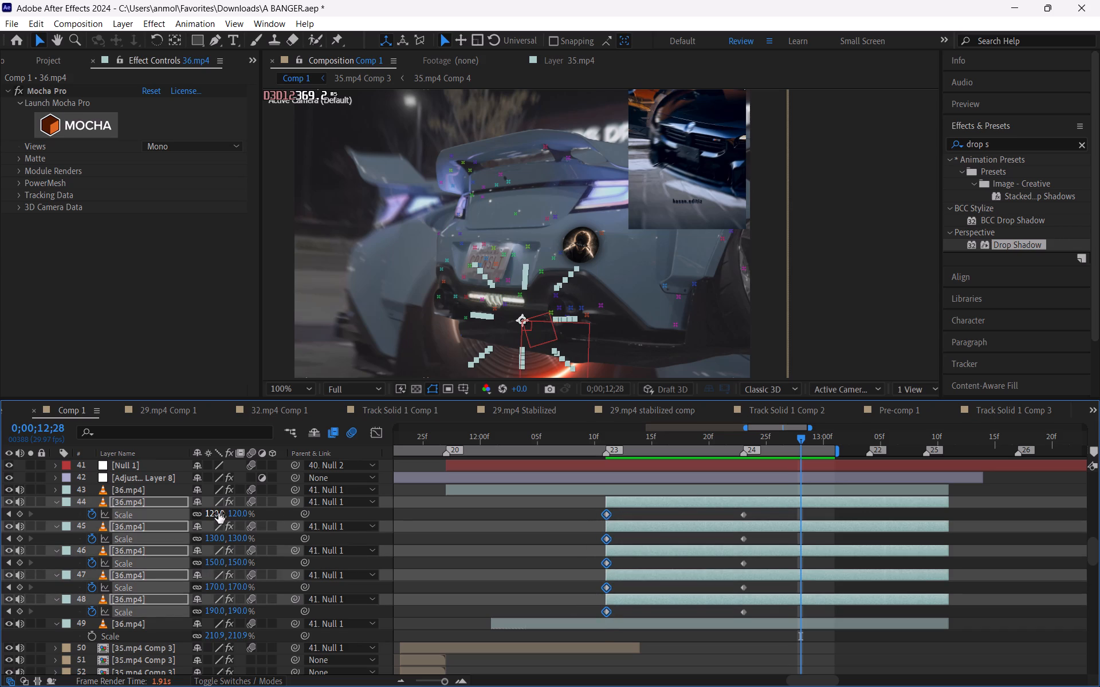
left_click(218, 513)
key("2")
left_click(220, 635)
key("ctrl+c")
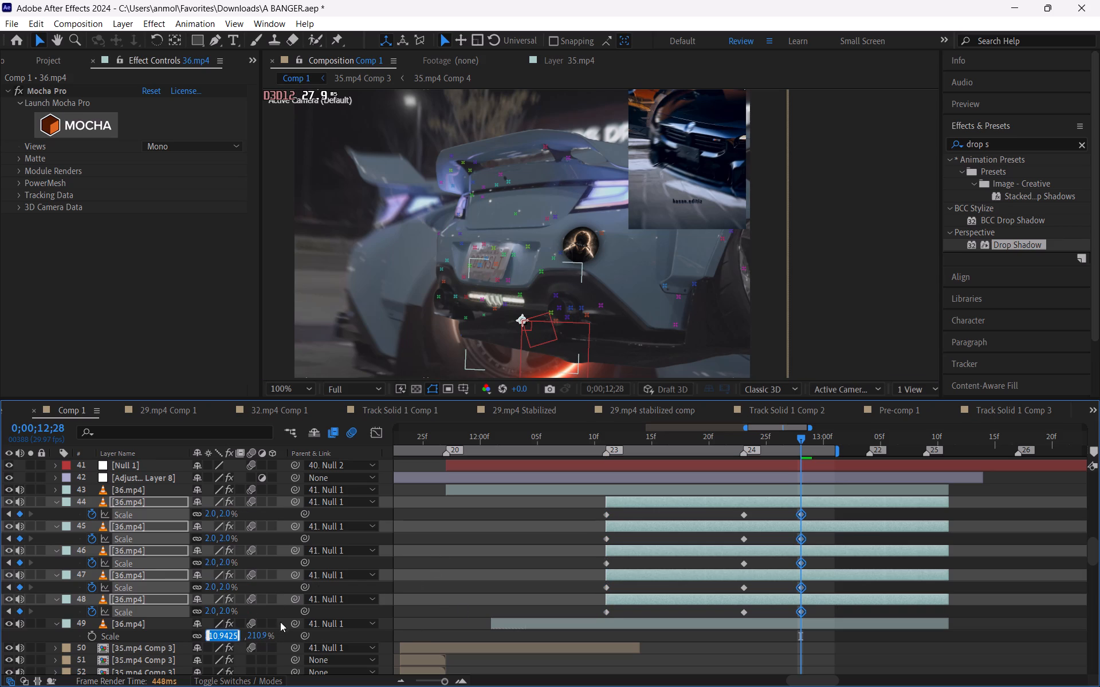
key("ctrl+c")
key("ctrl+c")
left_click(210, 512)
key("ctrl+v")
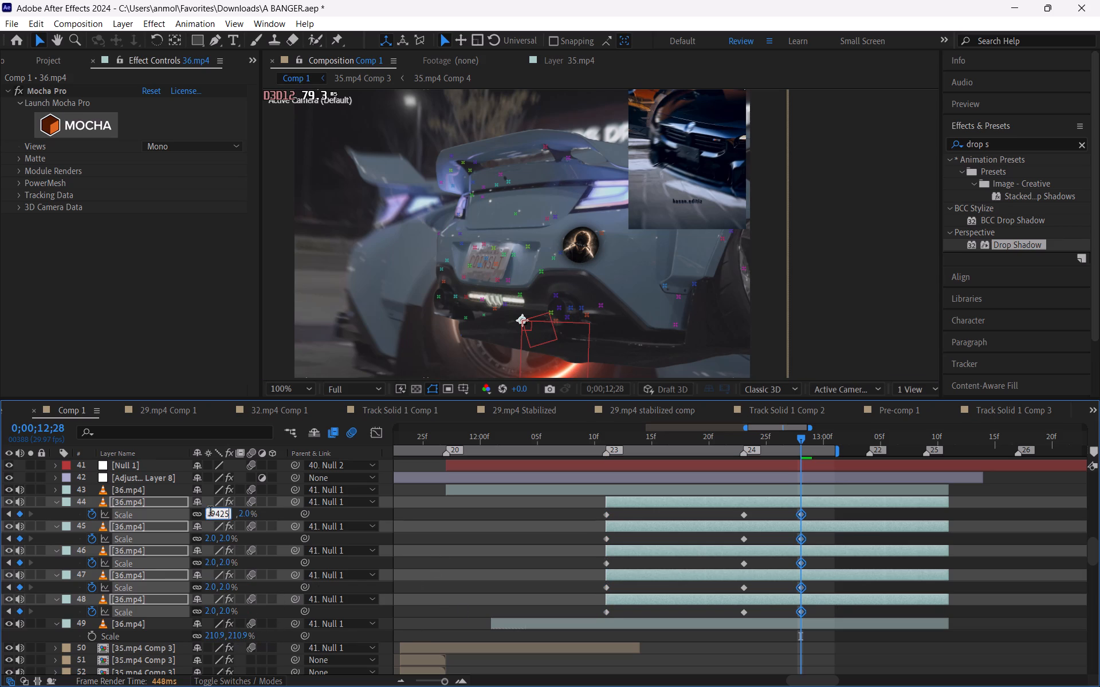
left_click(455, 524)
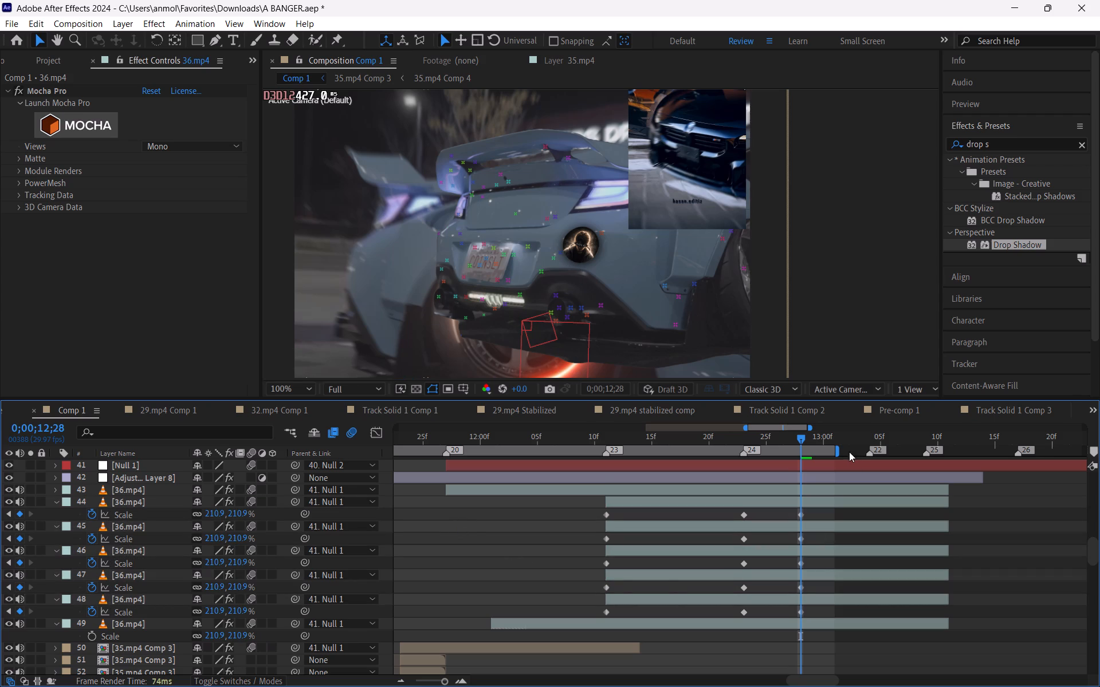
Check the wheel animation and move the last Scale keyframes of layers 44 through 48 to 0;00;13;00.
left_click_drag(792, 440, 747, 445)
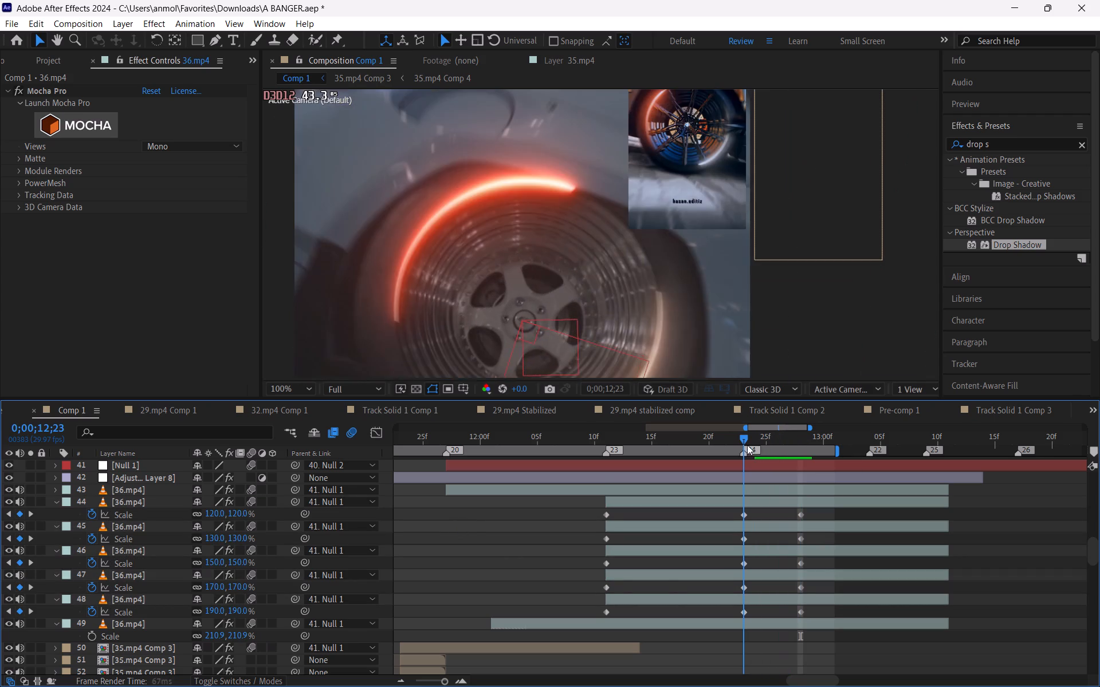
left_click_drag(747, 445, 788, 478)
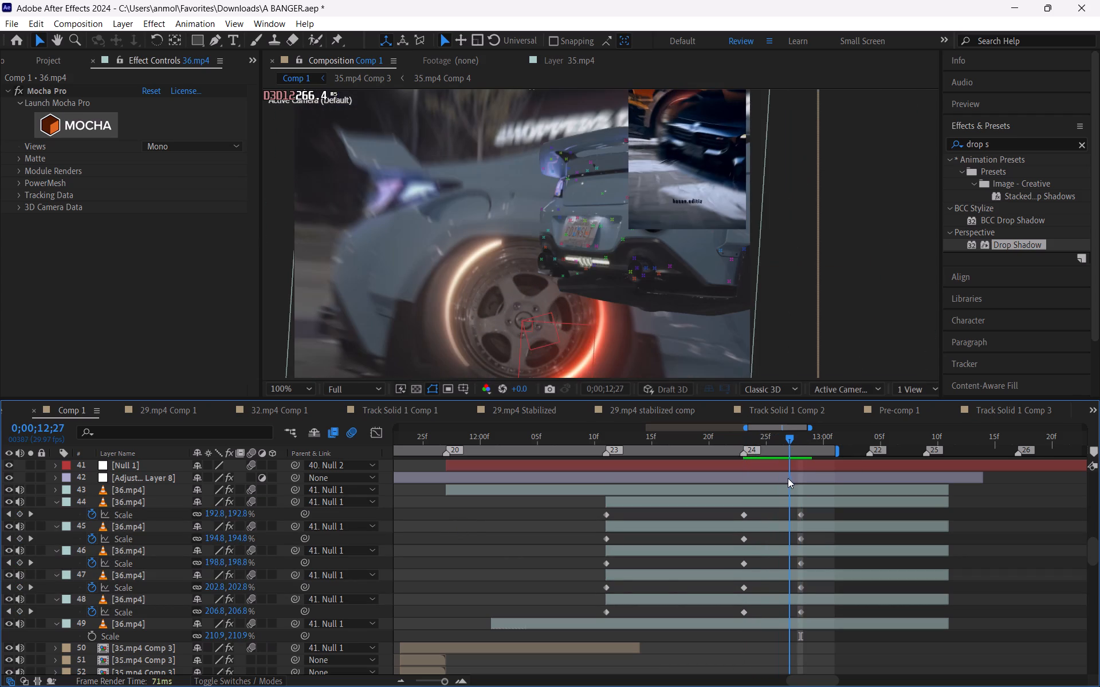
left_click_drag(788, 478, 631, 469)
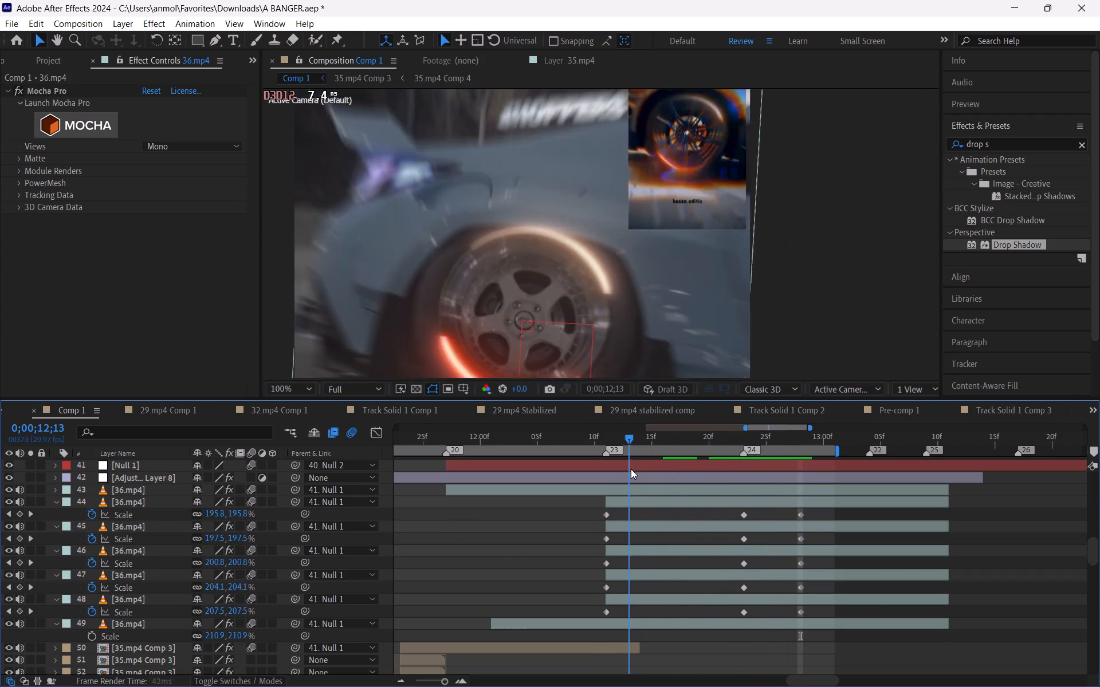
left_click_drag(631, 469, 731, 498)
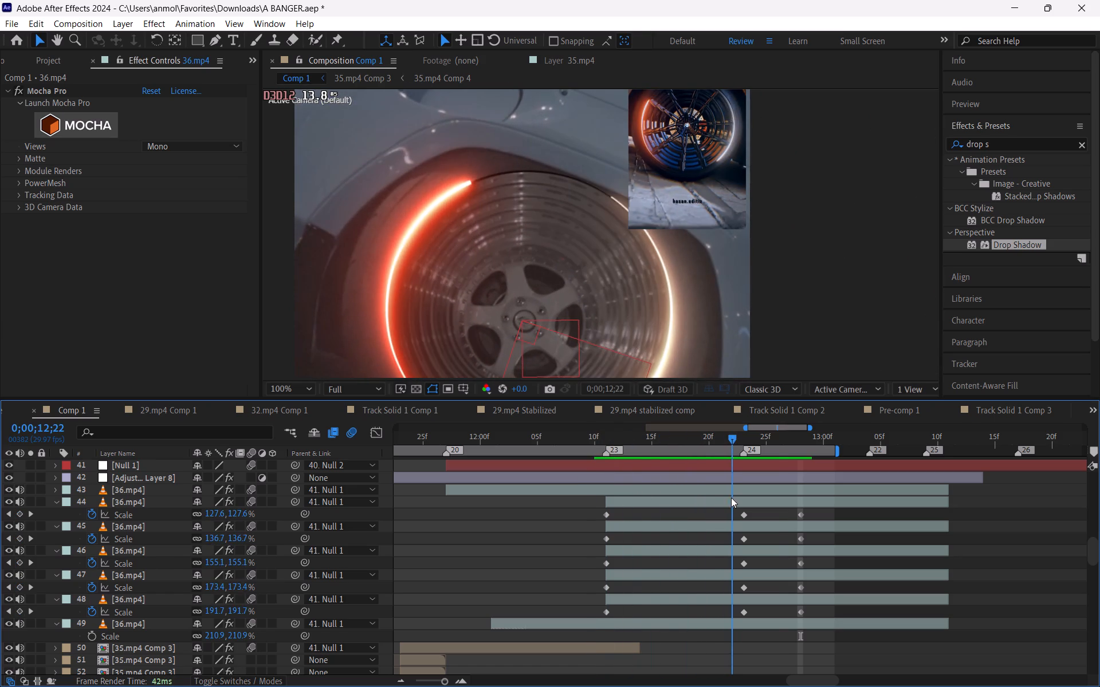
left_click_drag(731, 498, 813, 523)
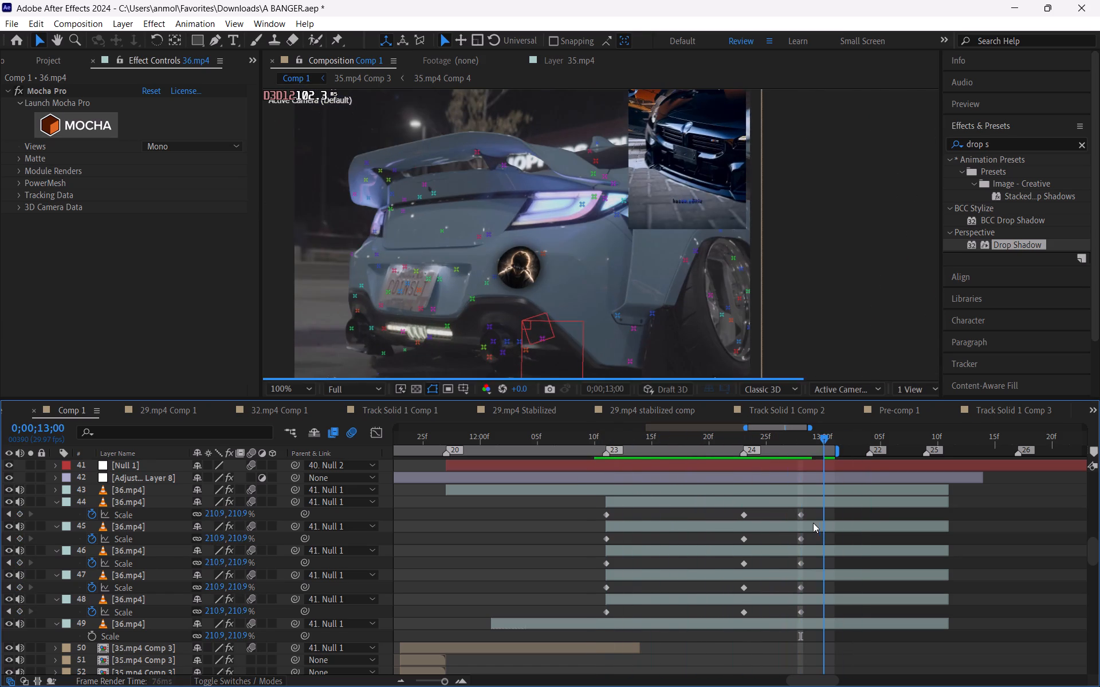
left_click_drag(813, 523, 788, 528)
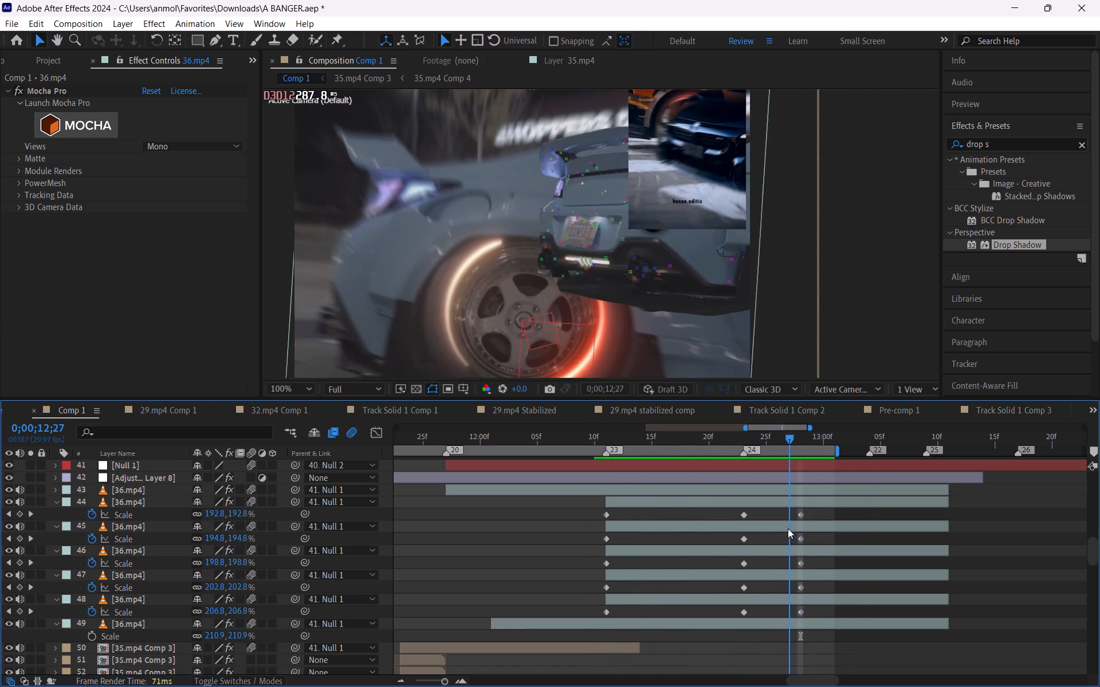
left_click_drag(788, 528, 818, 536)
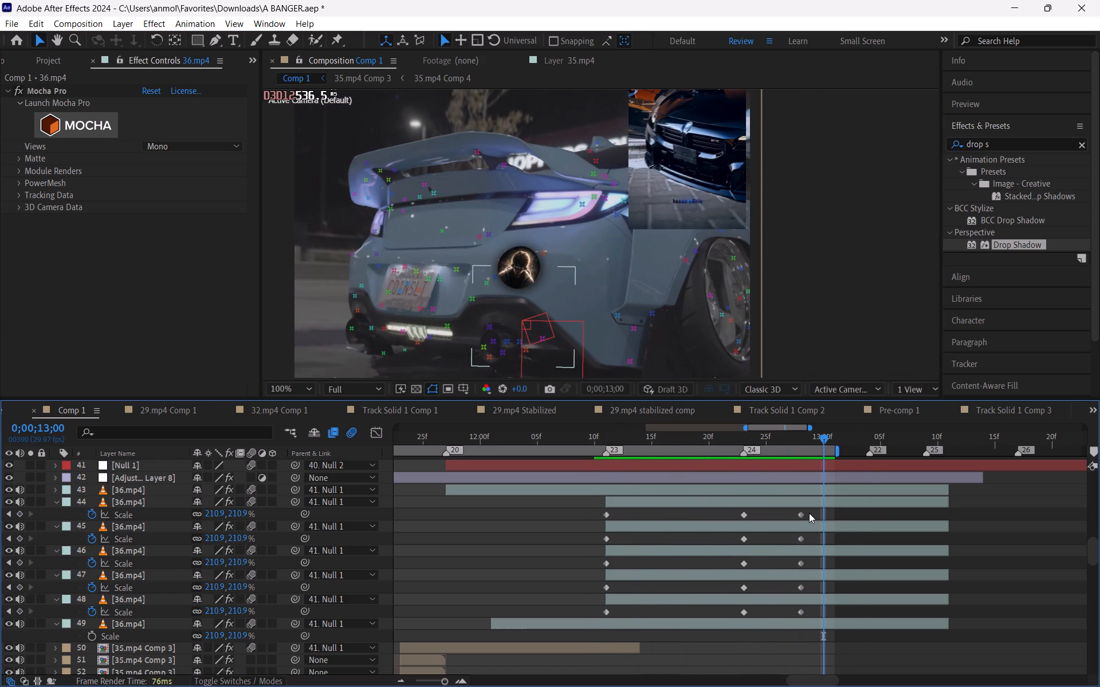
left_click_drag(808, 512, 797, 612)
left_click_drag(797, 612, 806, 614)
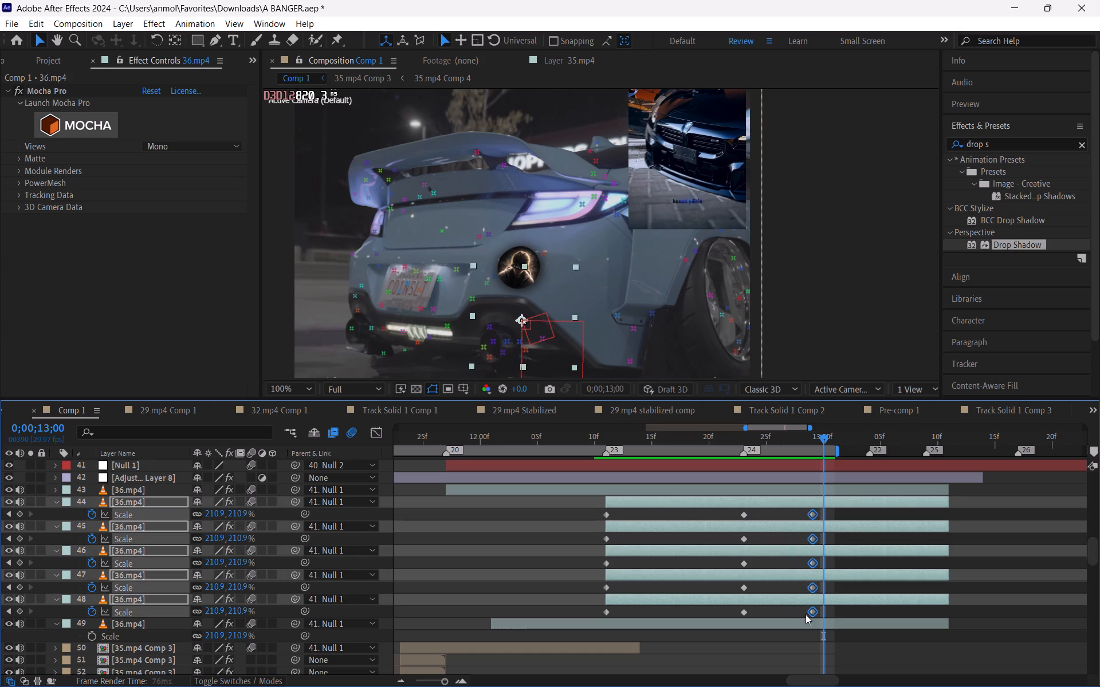
left_click_drag(806, 614, 816, 619)
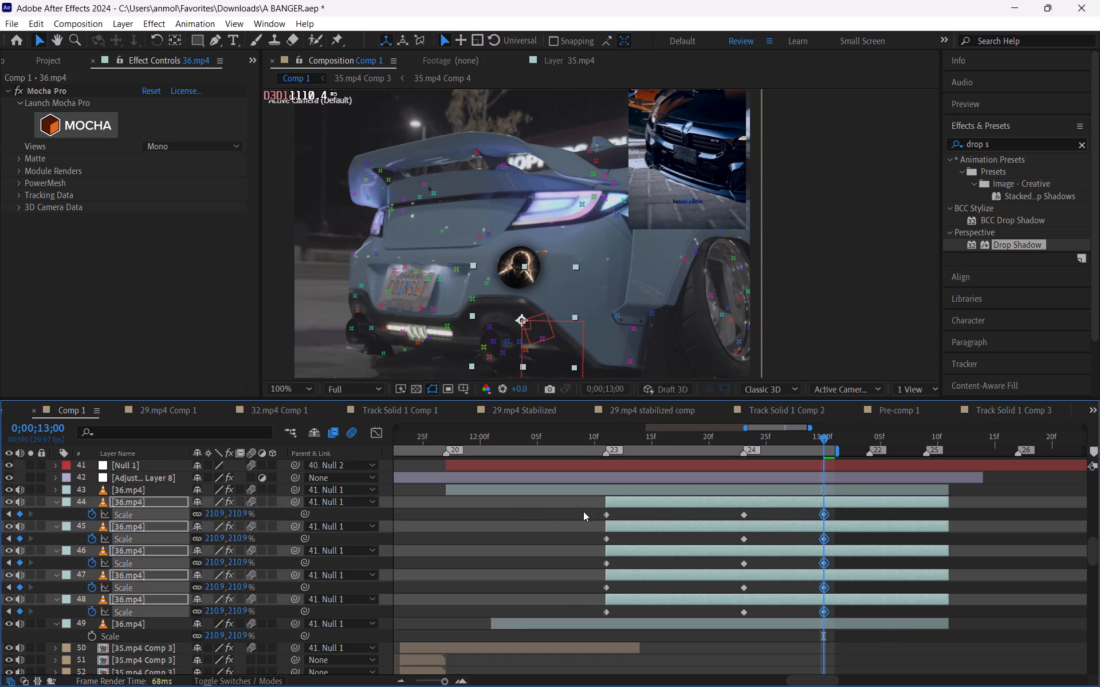
Apply Easy Ease to all Scale keyframes of the 36.mp4 layers 44 through 48.
left_click_drag(583, 511, 833, 614)
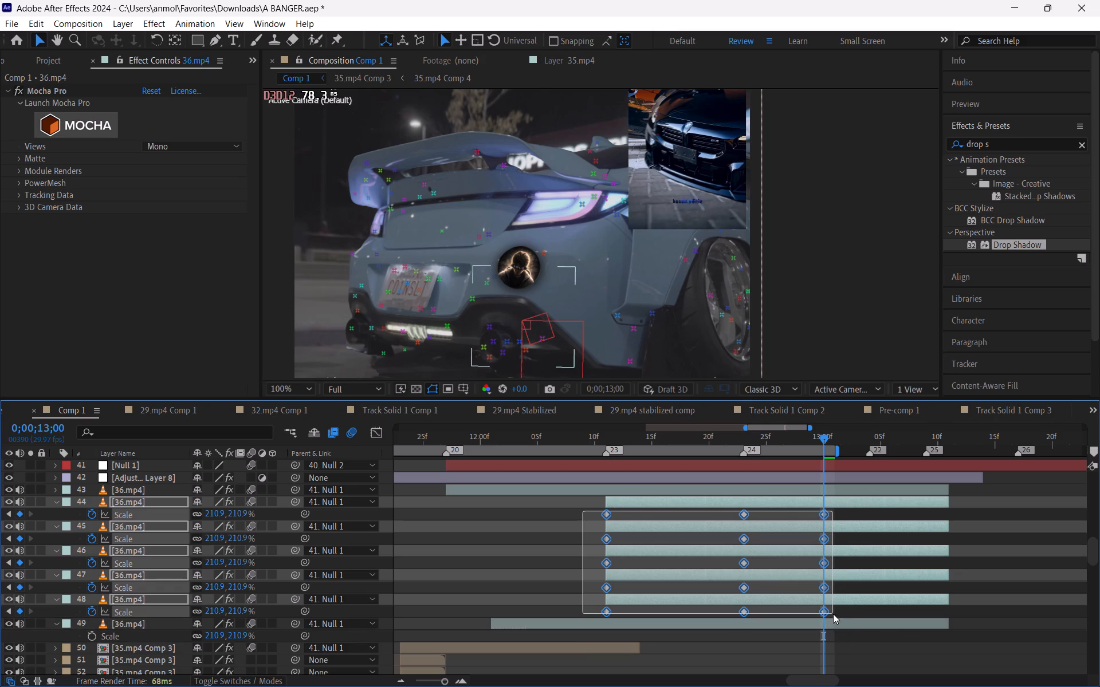
left_click_drag(833, 614, 830, 615)
right_click(825, 613)
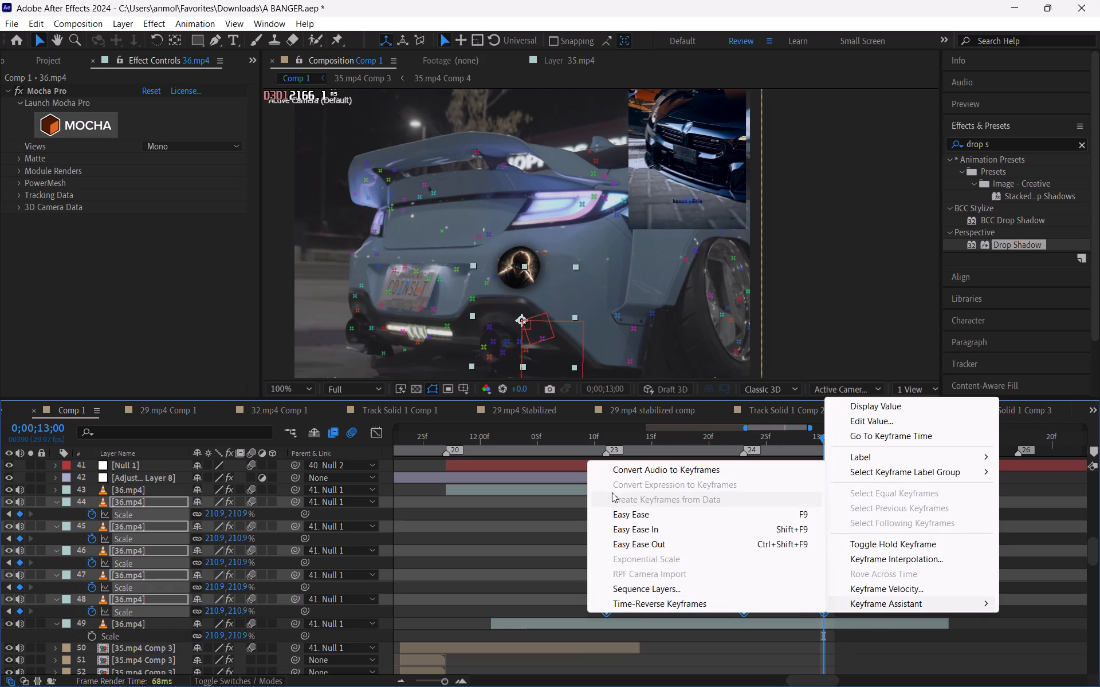
left_click(643, 520)
Enlarge the timeline area while viewing the Scale speed curves of the 36.mp4 layers 44 through 48.
left_click(377, 435)
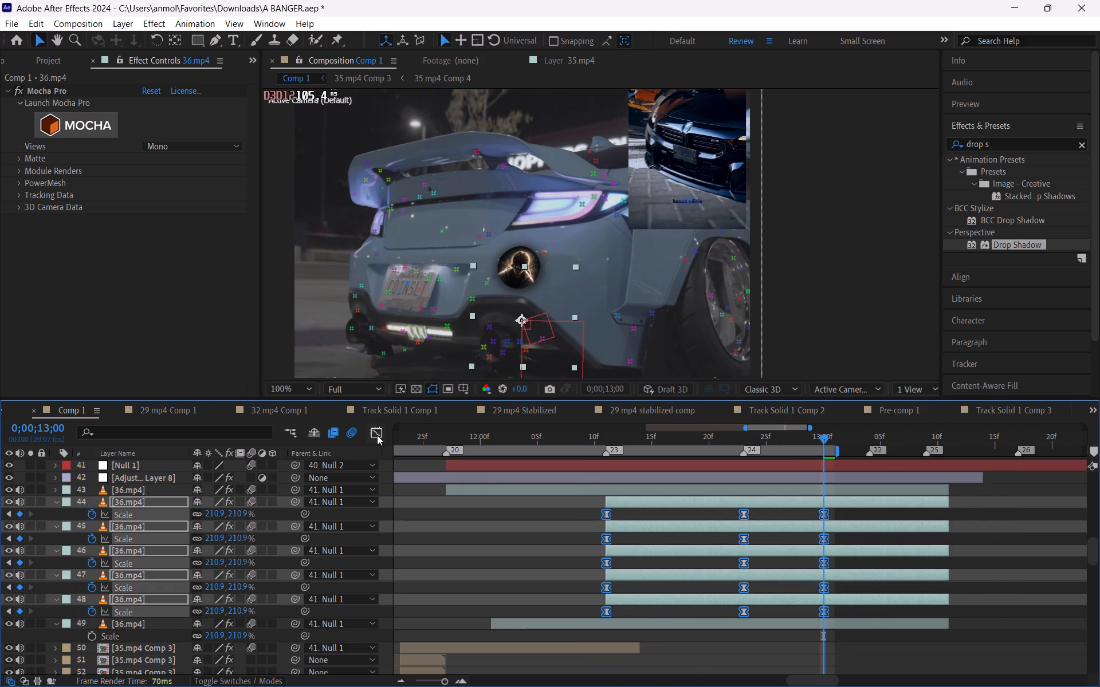
left_click_drag(616, 560, 587, 598)
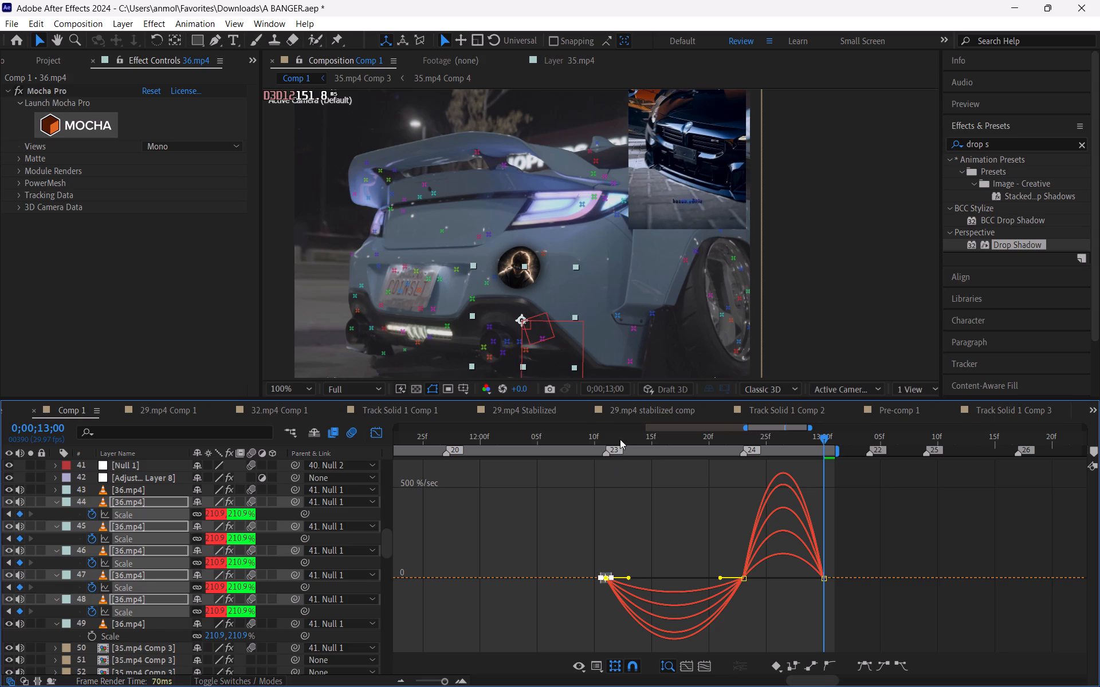
left_click_drag(620, 439, 605, 439)
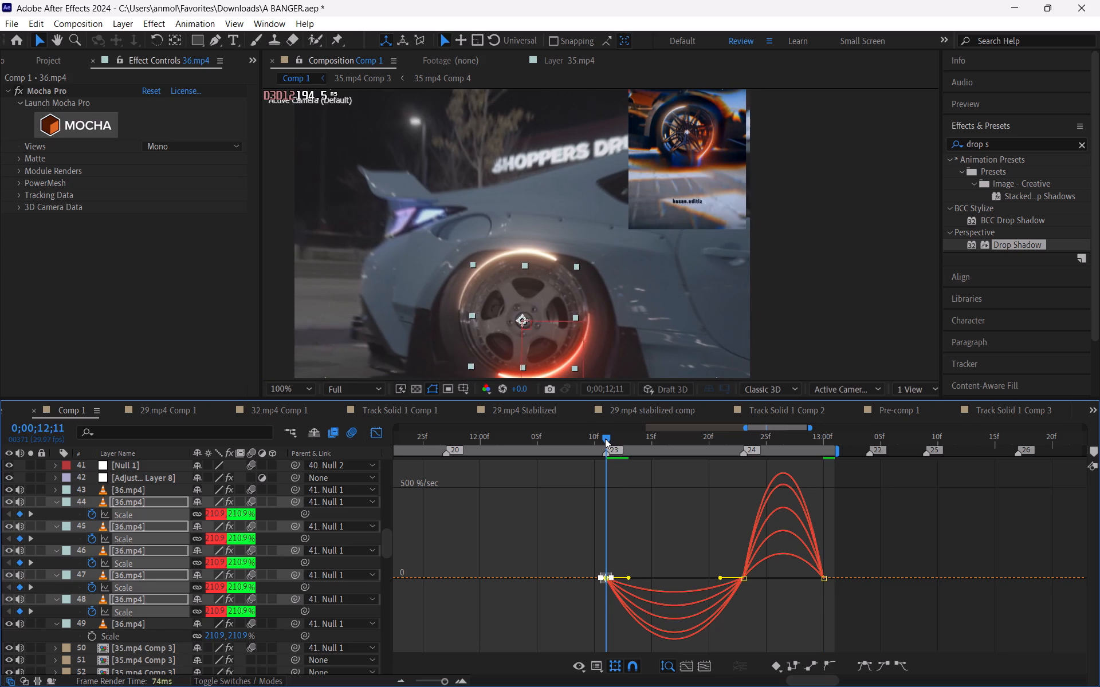
left_click_drag(605, 439, 663, 452)
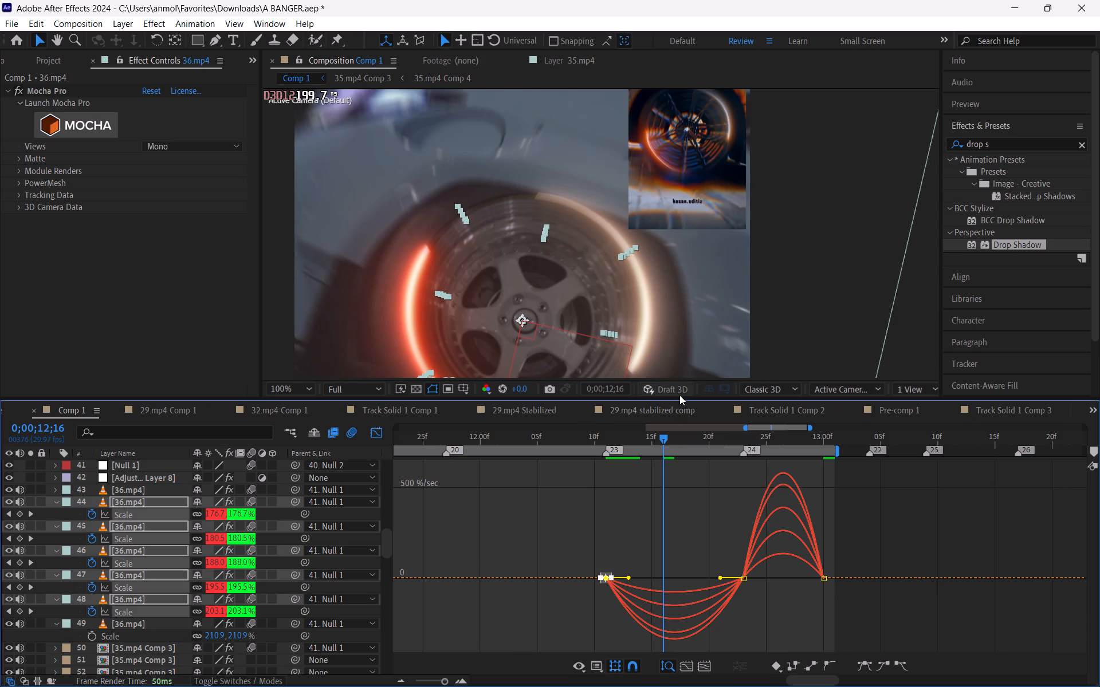
left_click_drag(679, 397, 710, 195)
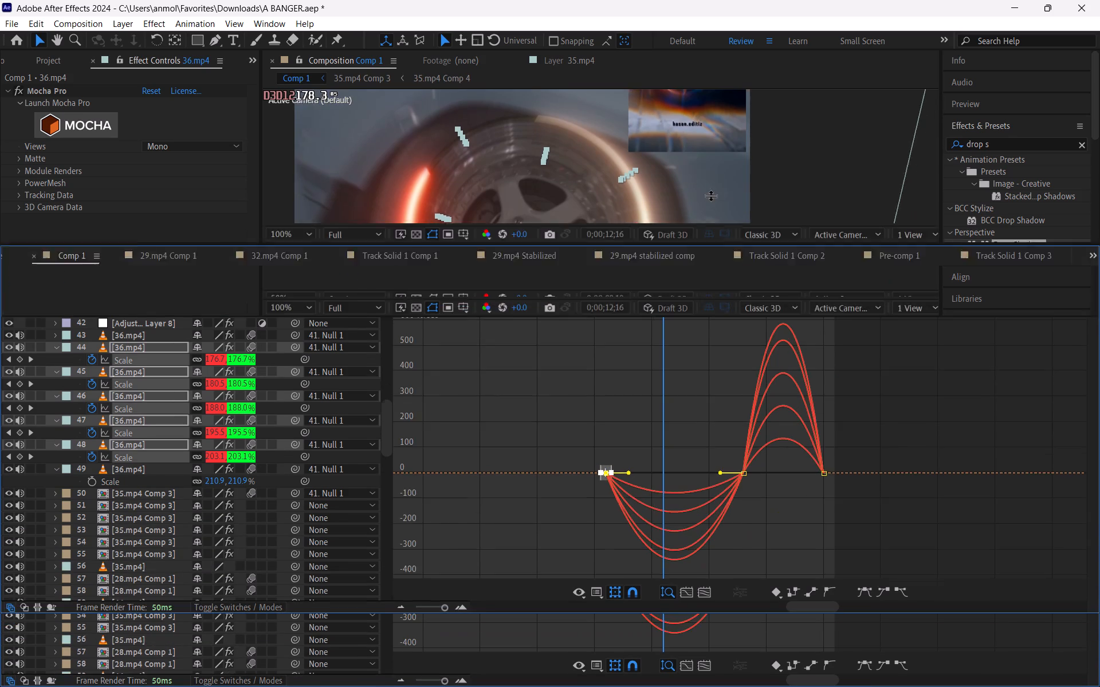
left_click_drag(710, 195, 721, 143)
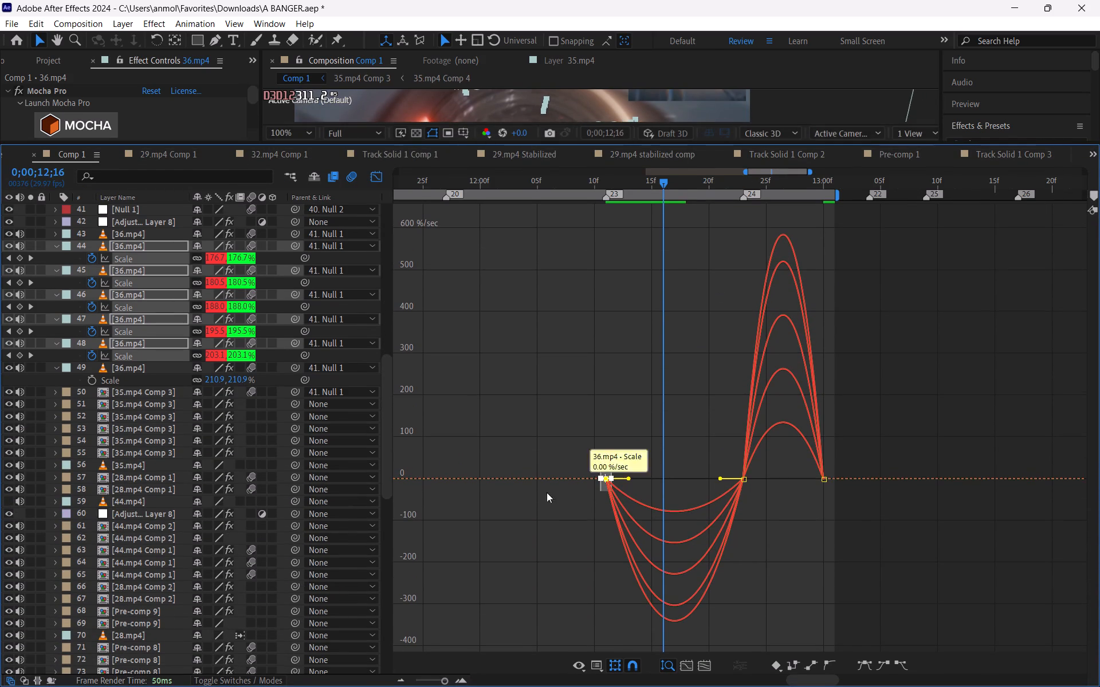
left_click(380, 180)
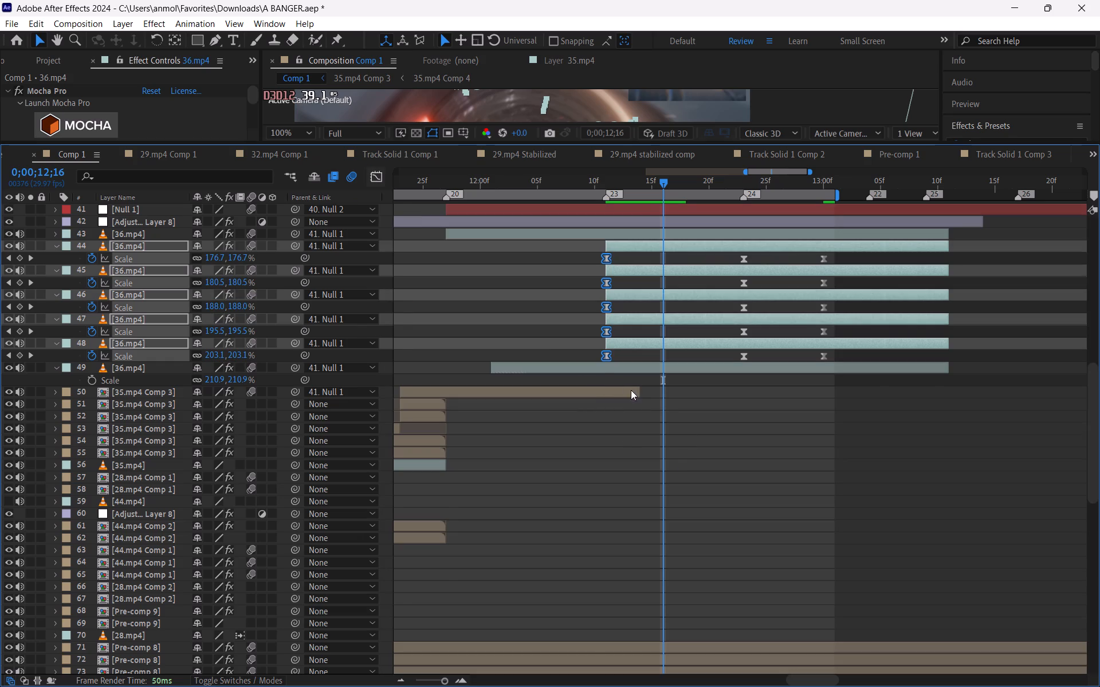
Extend the incoming ease of the middle Scale keyframes on 36.mp4 layers 44 through 48 to about 0;00;12;17, matching Null 2's ending ease handle.
scroll(631, 387, "up", 2)
left_click(676, 297)
key("u")
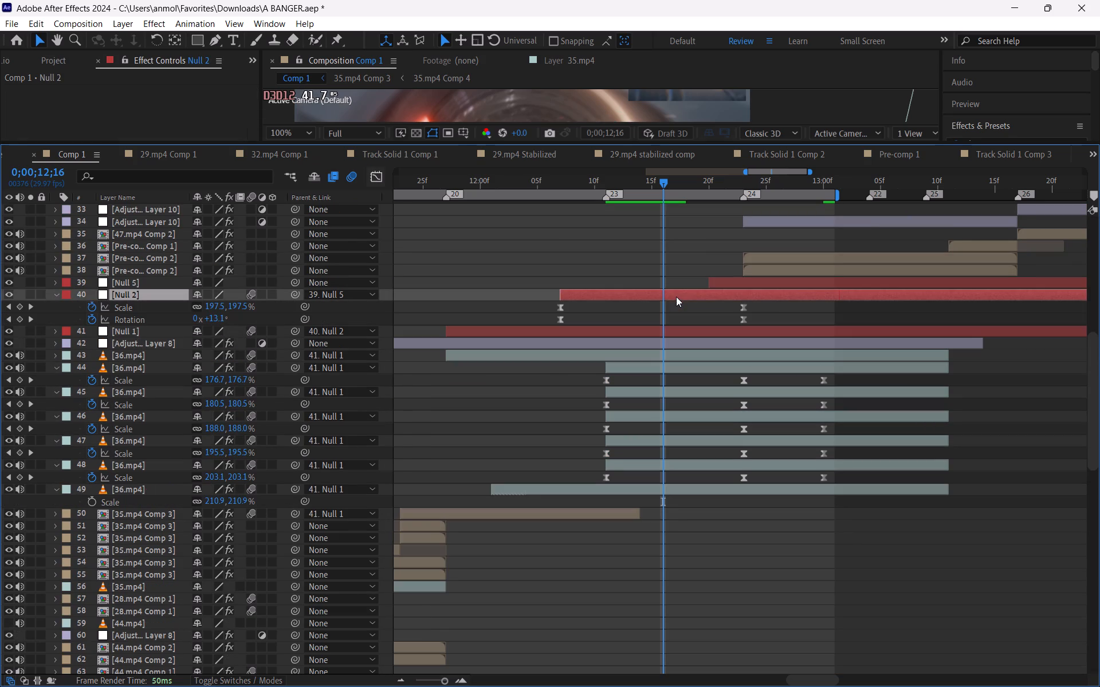
left_click_drag(539, 306, 662, 310)
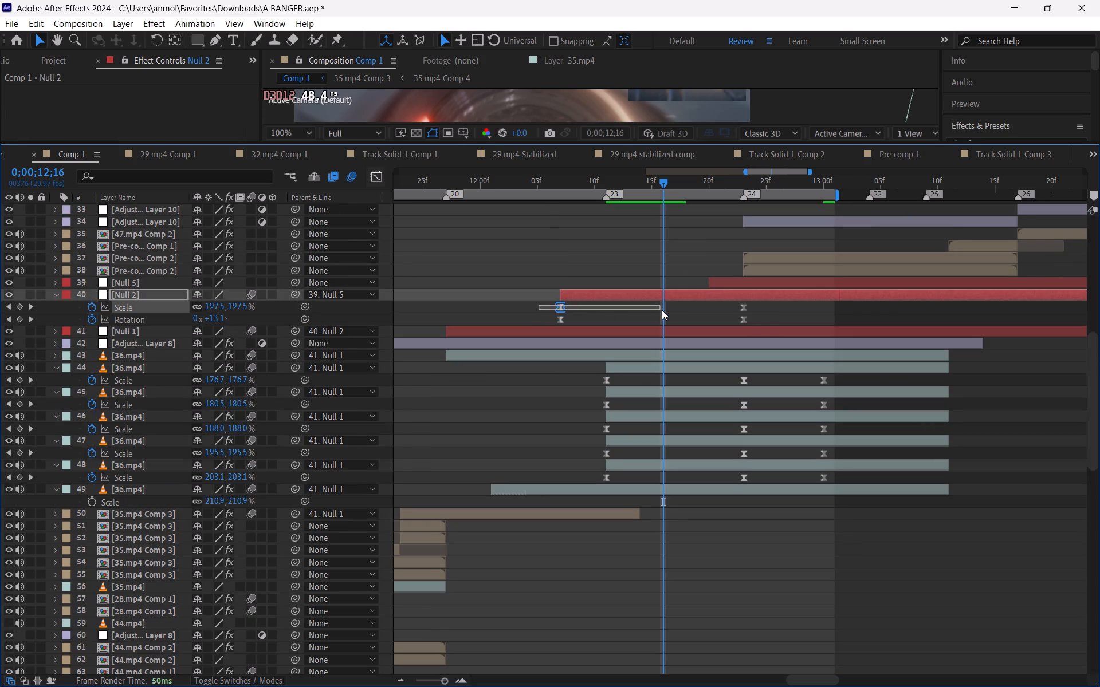
left_click_drag(662, 310, 752, 321)
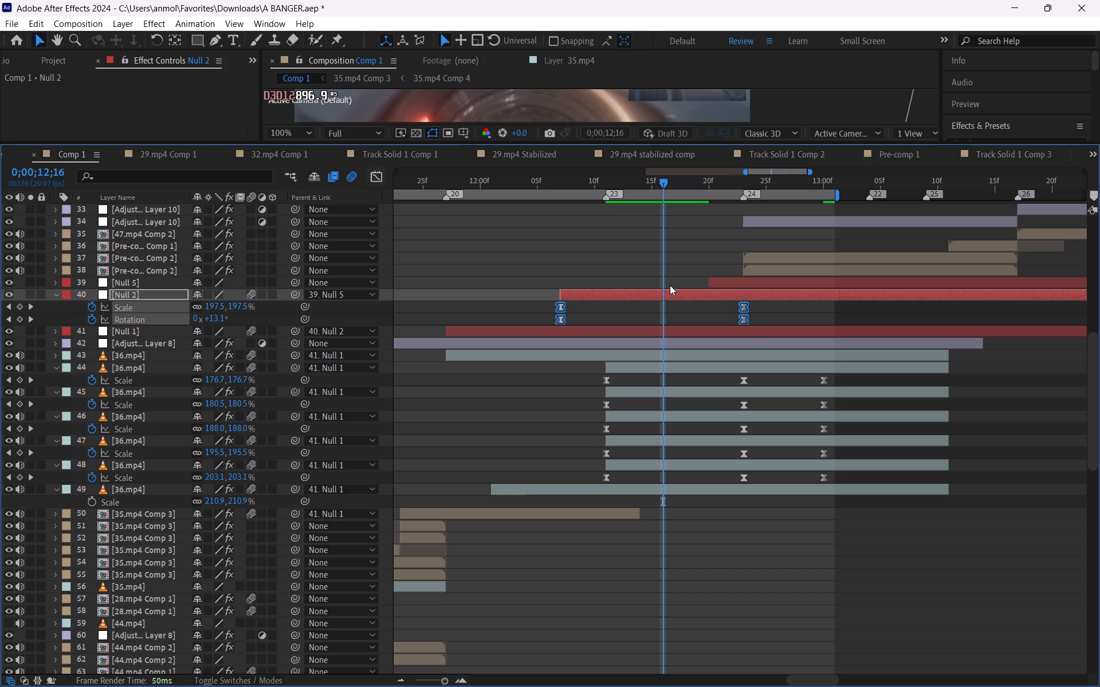
left_click(380, 180)
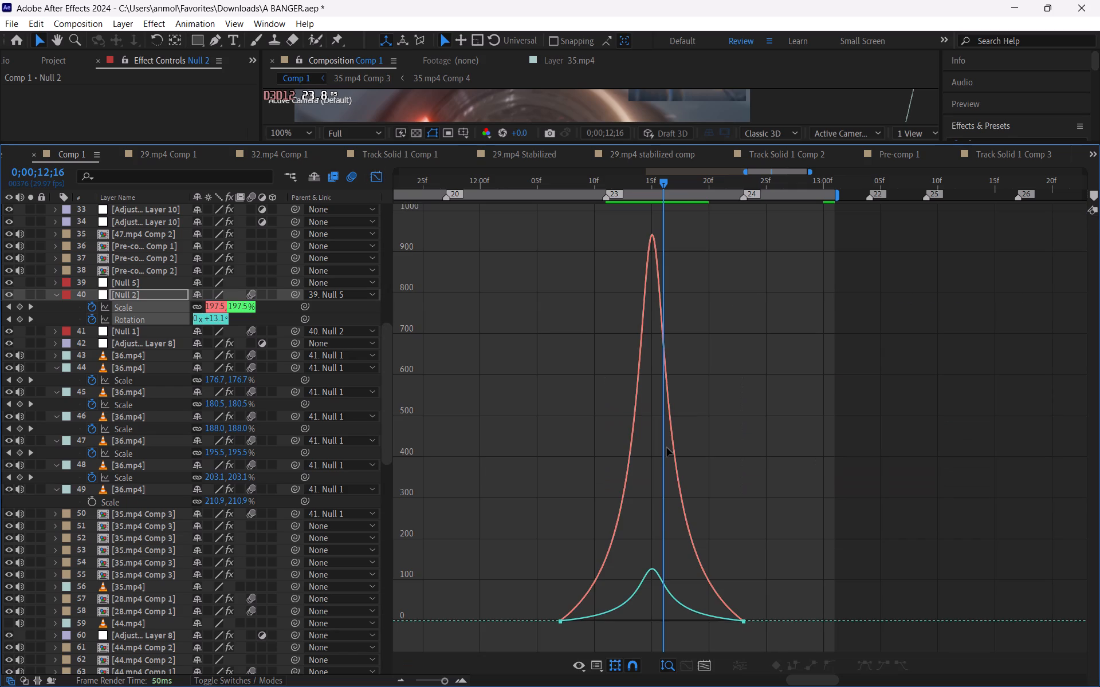
left_click_drag(754, 611, 735, 627)
left_click_drag(735, 627, 734, 629)
left_click_drag(669, 184, 671, 187)
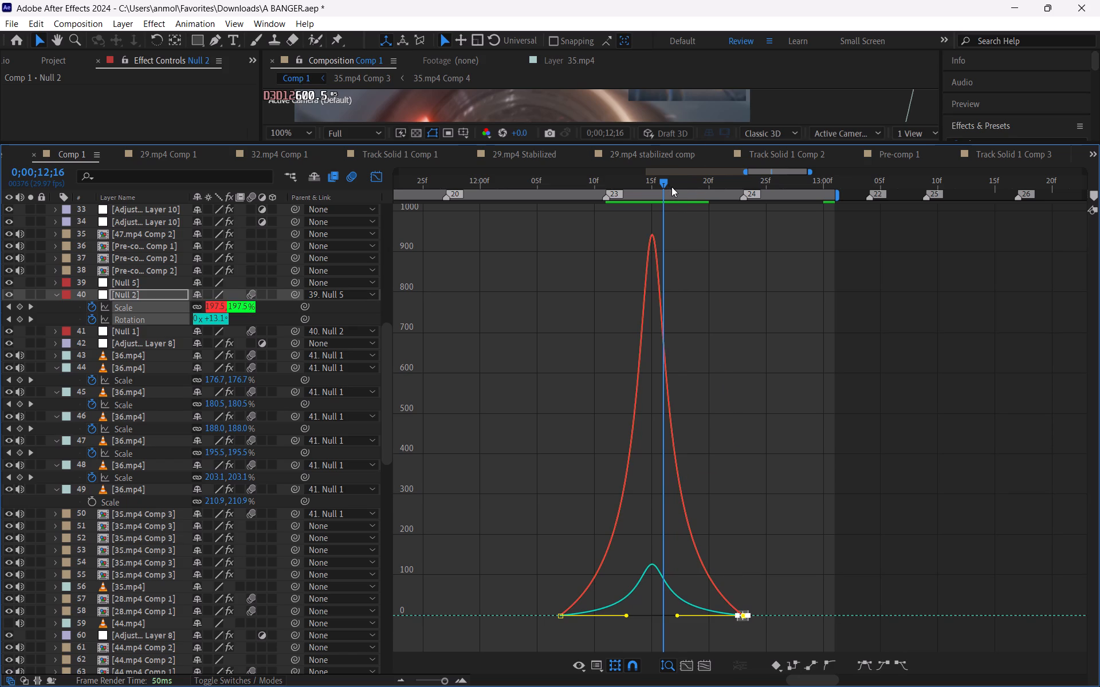
left_click_drag(671, 187, 675, 189)
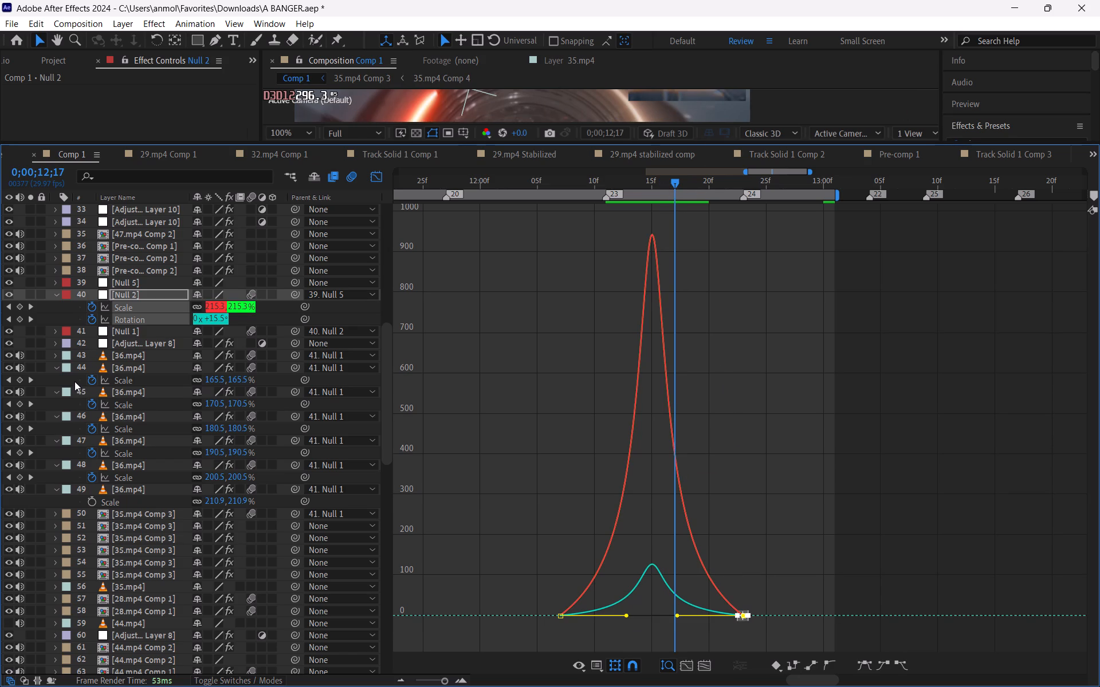
left_click_drag(74, 381, 191, 472)
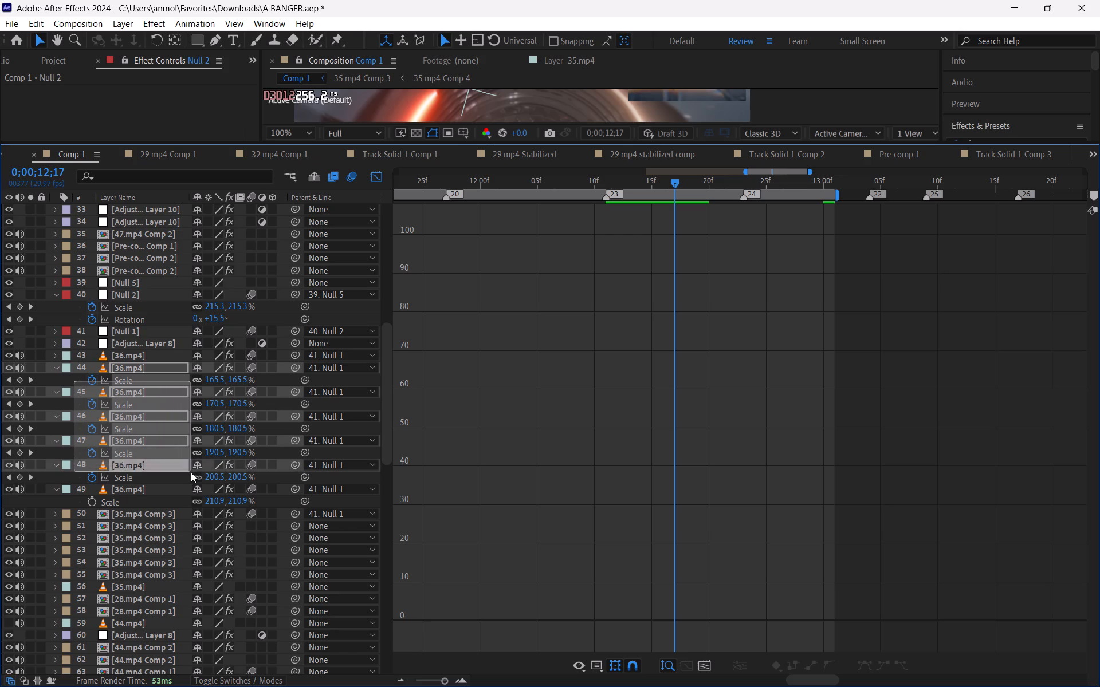
left_click_drag(191, 472, 190, 477)
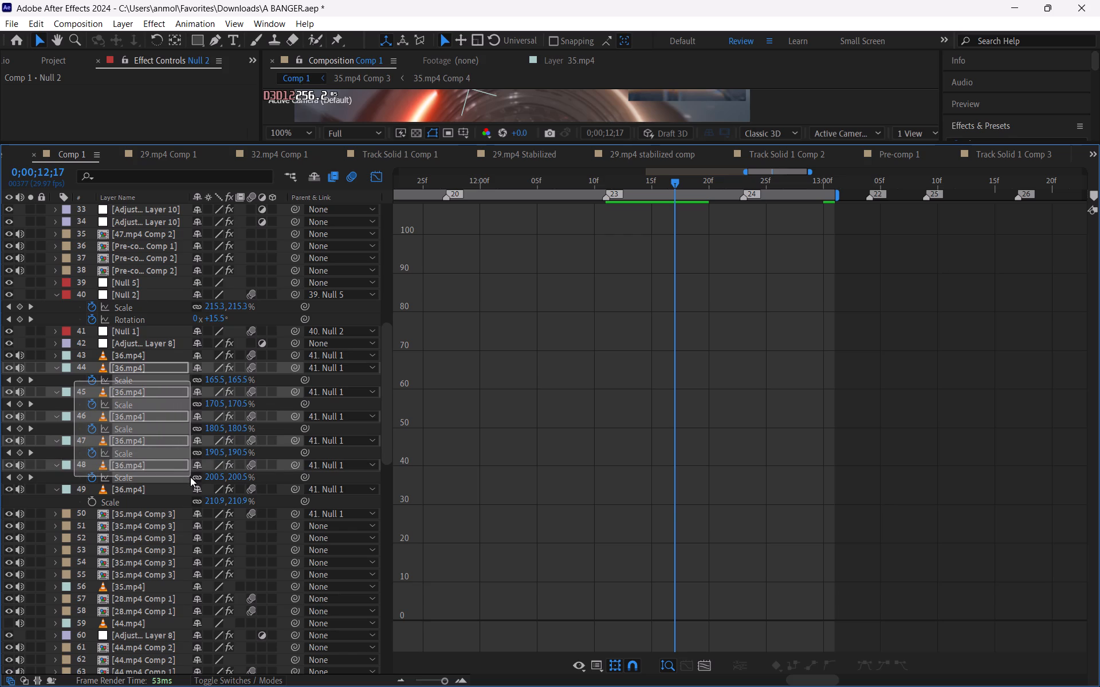
left_click_drag(190, 477, 187, 475)
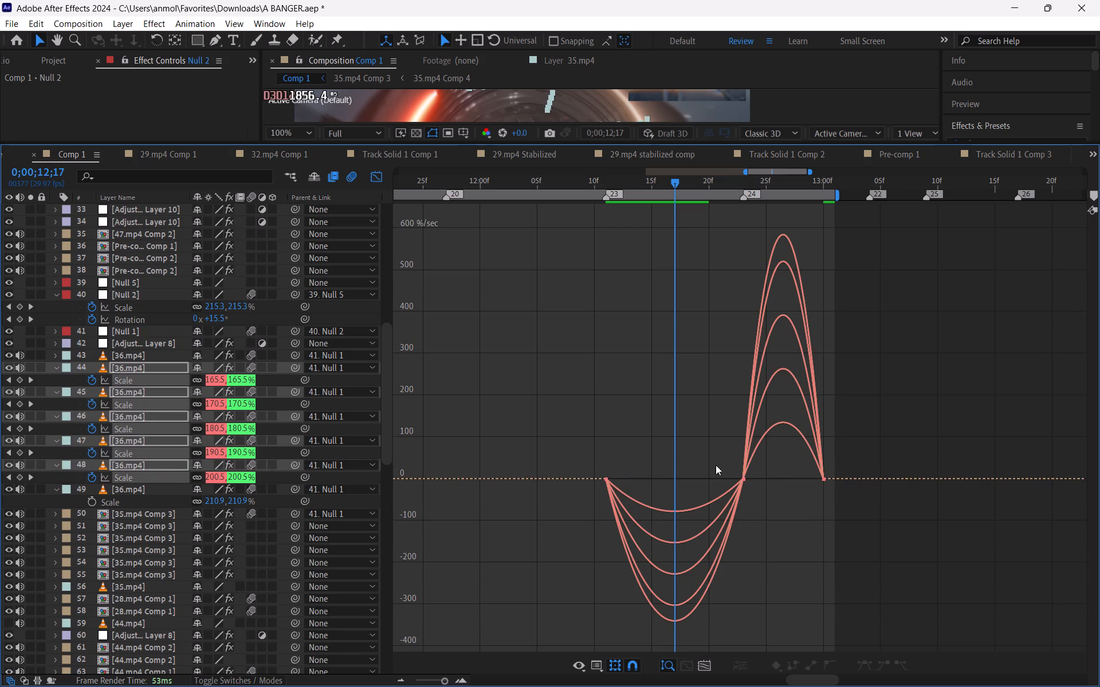
left_click_drag(716, 465, 761, 496)
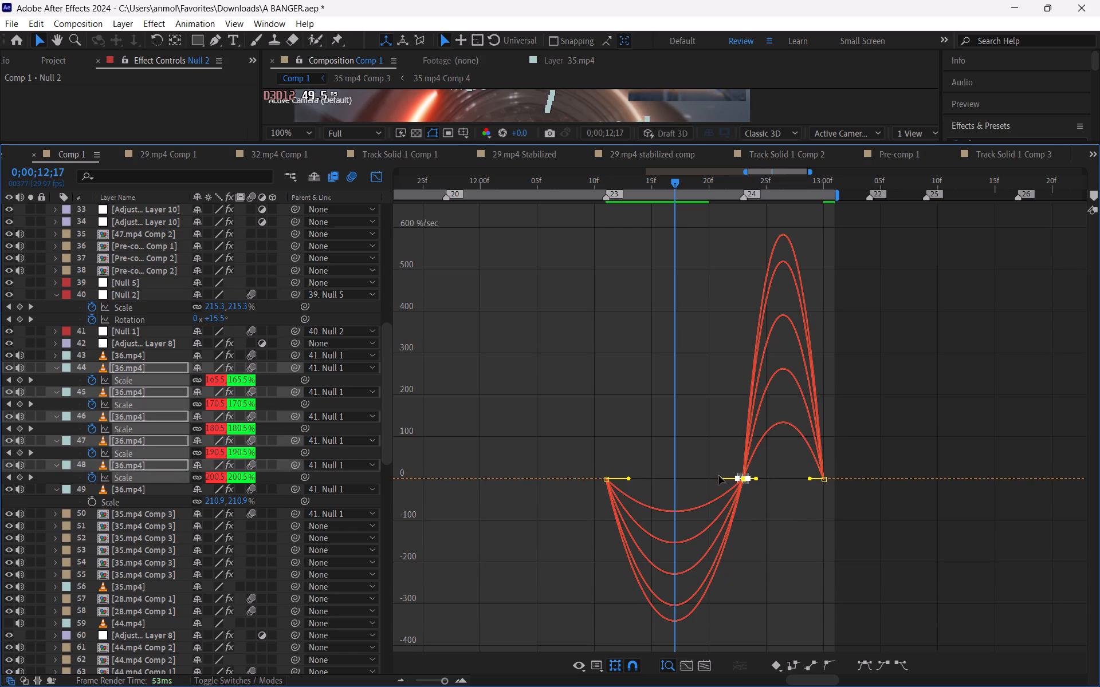
left_click_drag(720, 479, 678, 475)
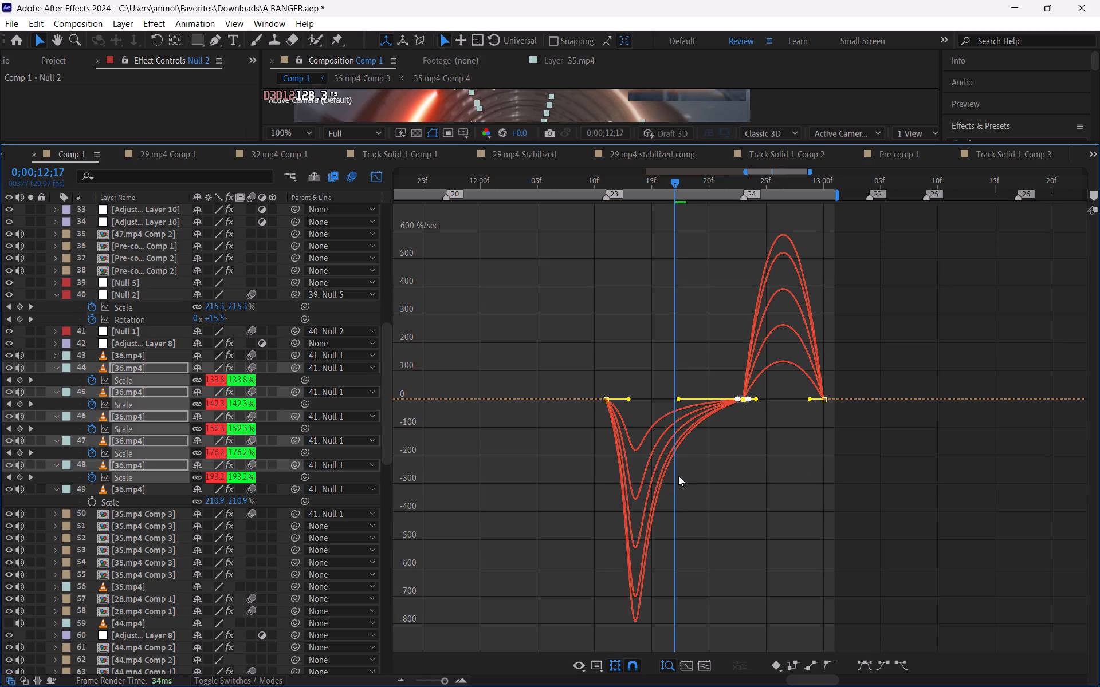
Set the outgoing ease of the first Scale keyframes on 36.mp4 layers 44 through 48 to about 30% influence, matching Null 2's starting handle near 0;00;12;13.
left_click(132, 306)
left_click_drag(738, 594, 759, 655)
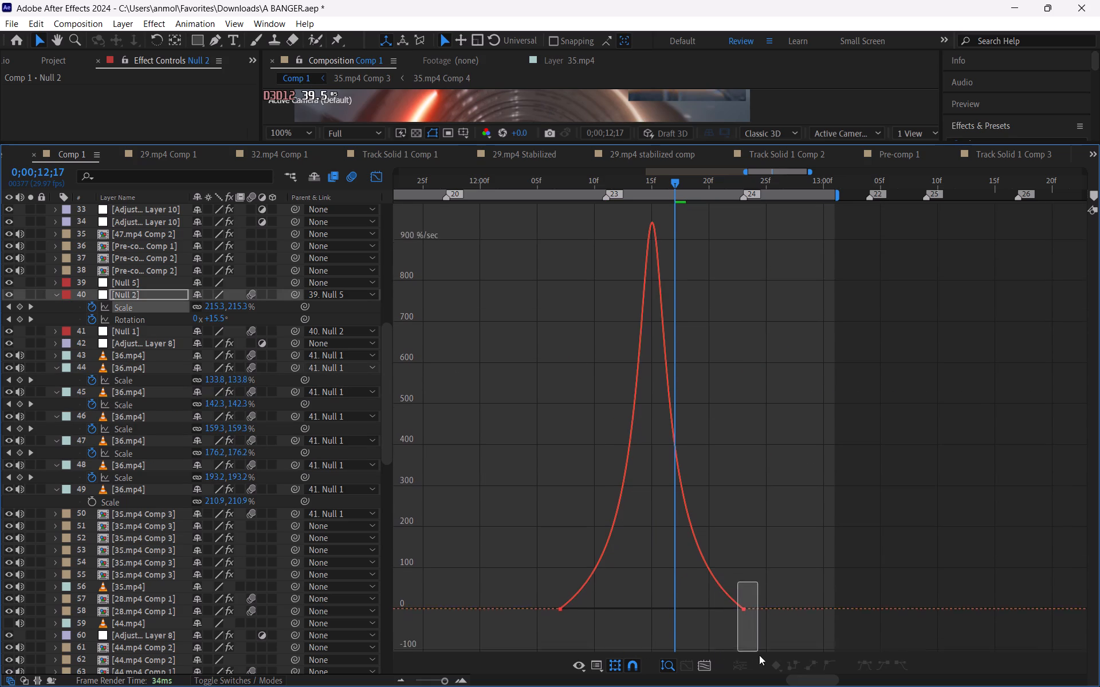
left_click_drag(759, 655, 760, 656)
left_click_drag(647, 185, 640, 189)
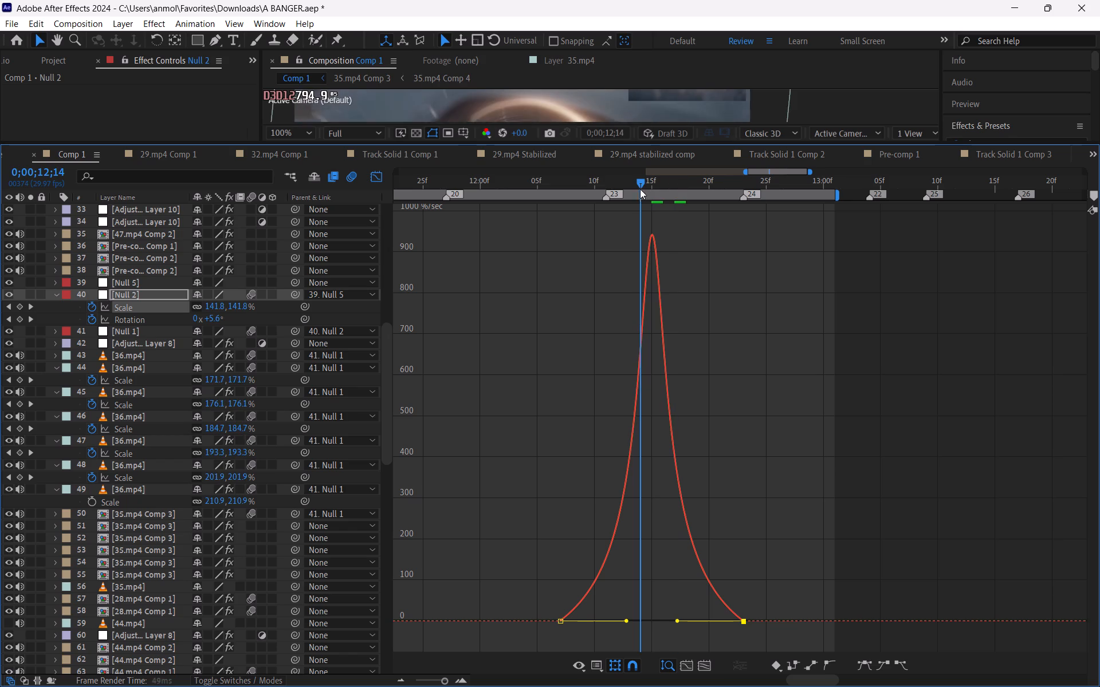
left_click_drag(640, 189, 630, 194)
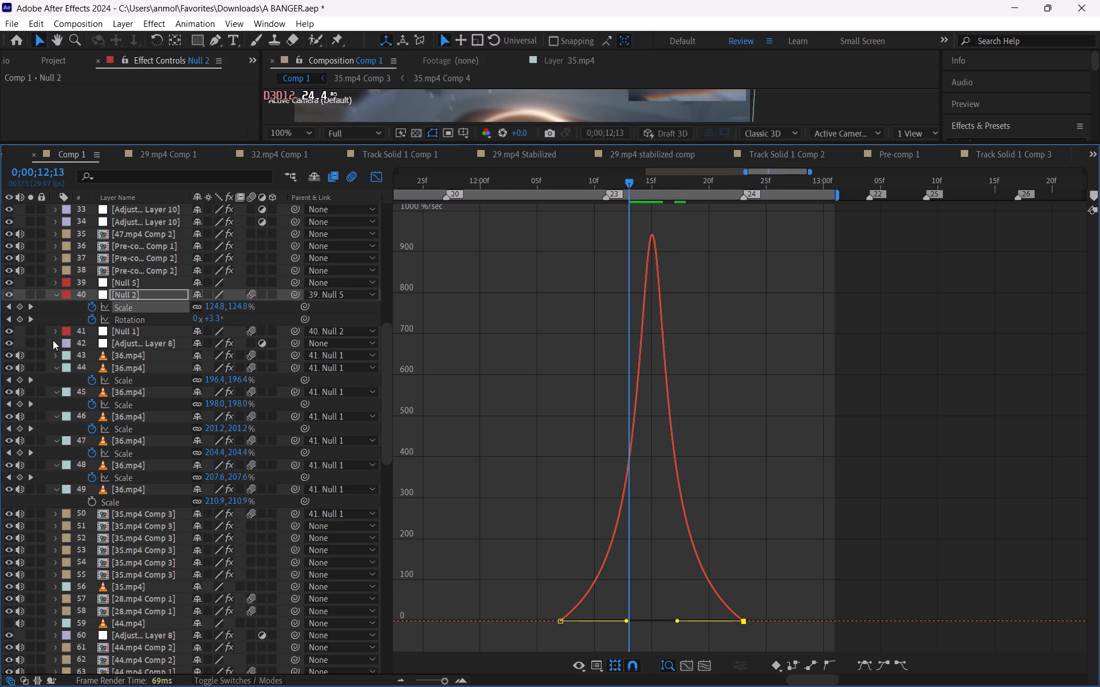
left_click_drag(75, 378, 157, 483)
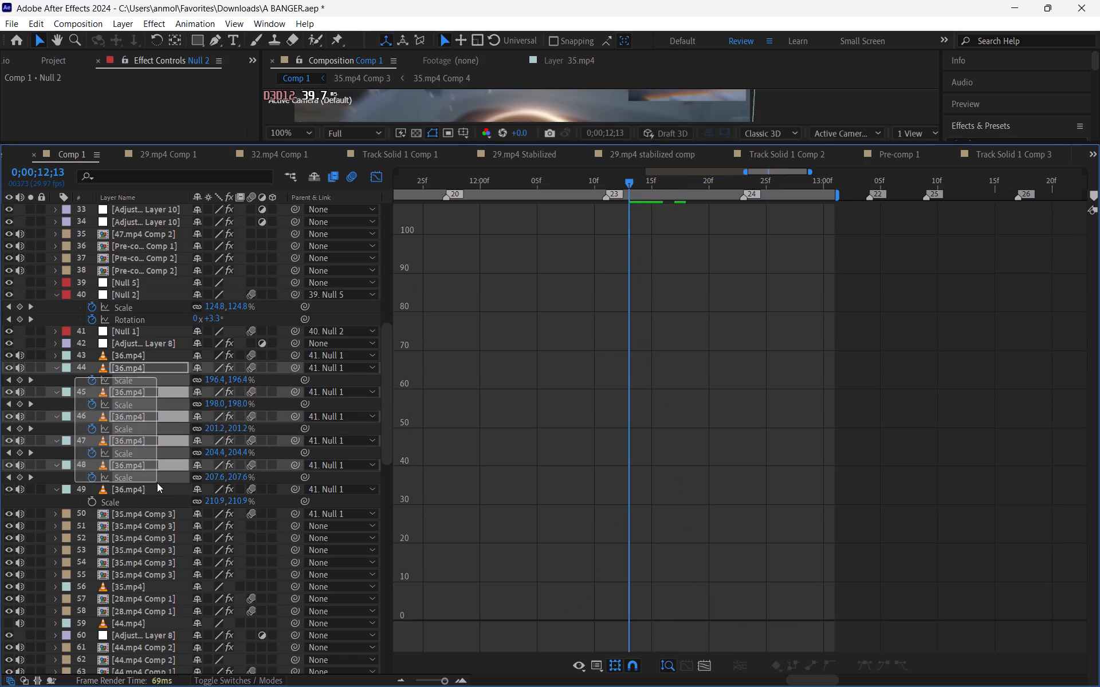
left_click_drag(157, 483, 157, 481)
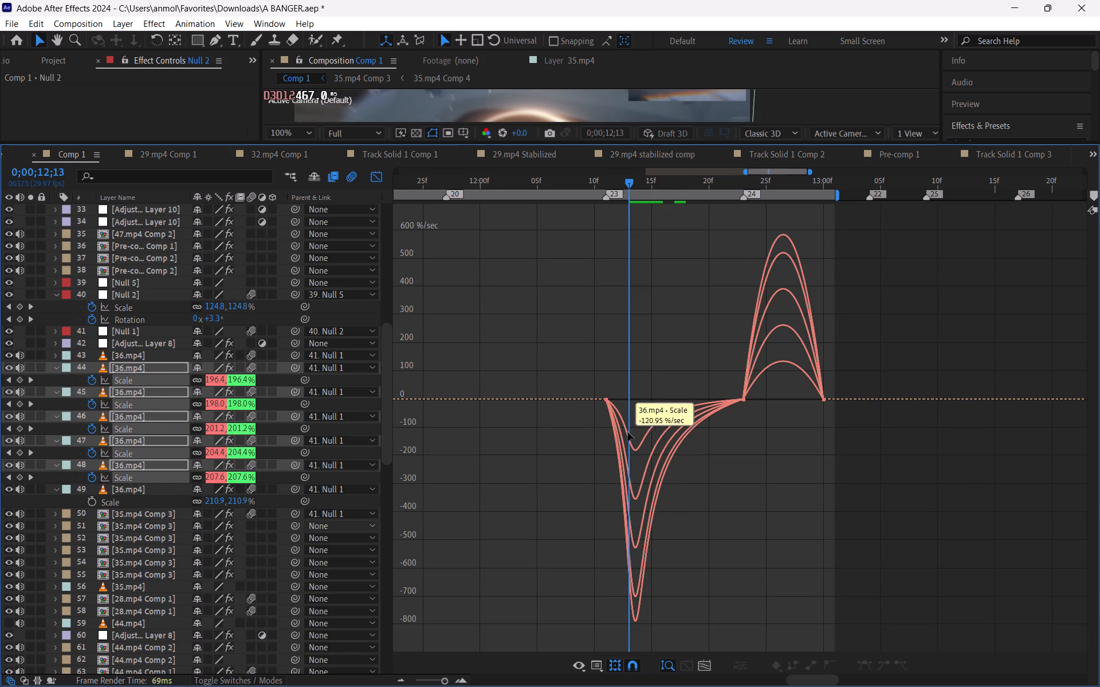
left_click_drag(588, 423, 621, 391)
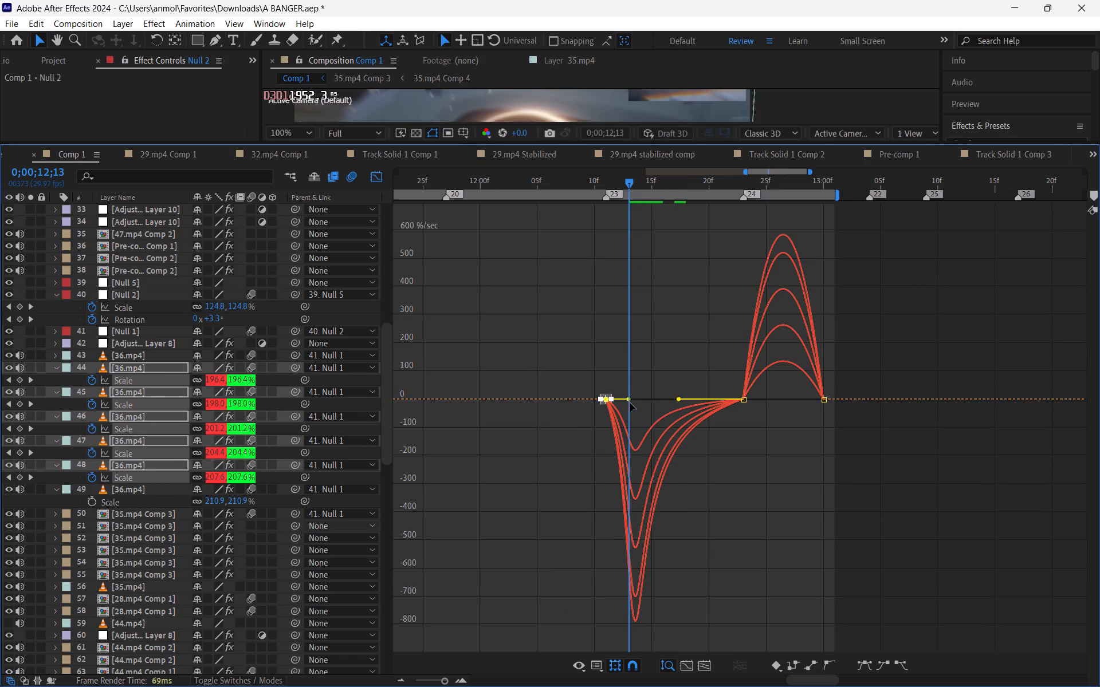
key("equal")
key("equal")
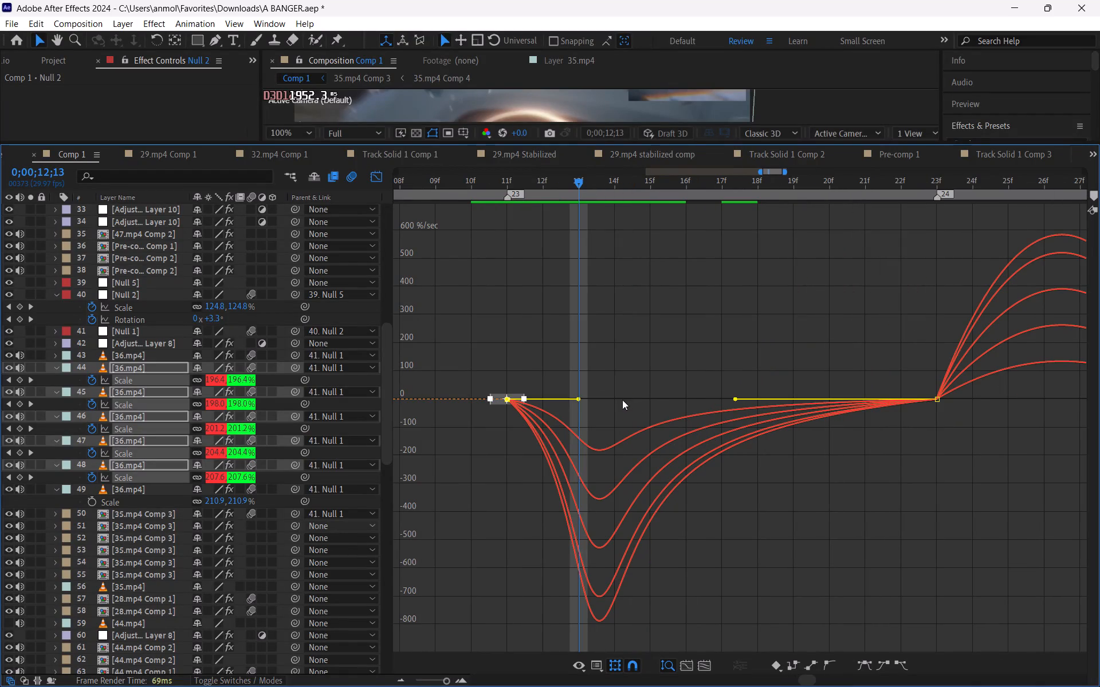
left_click_drag(580, 398, 572, 403)
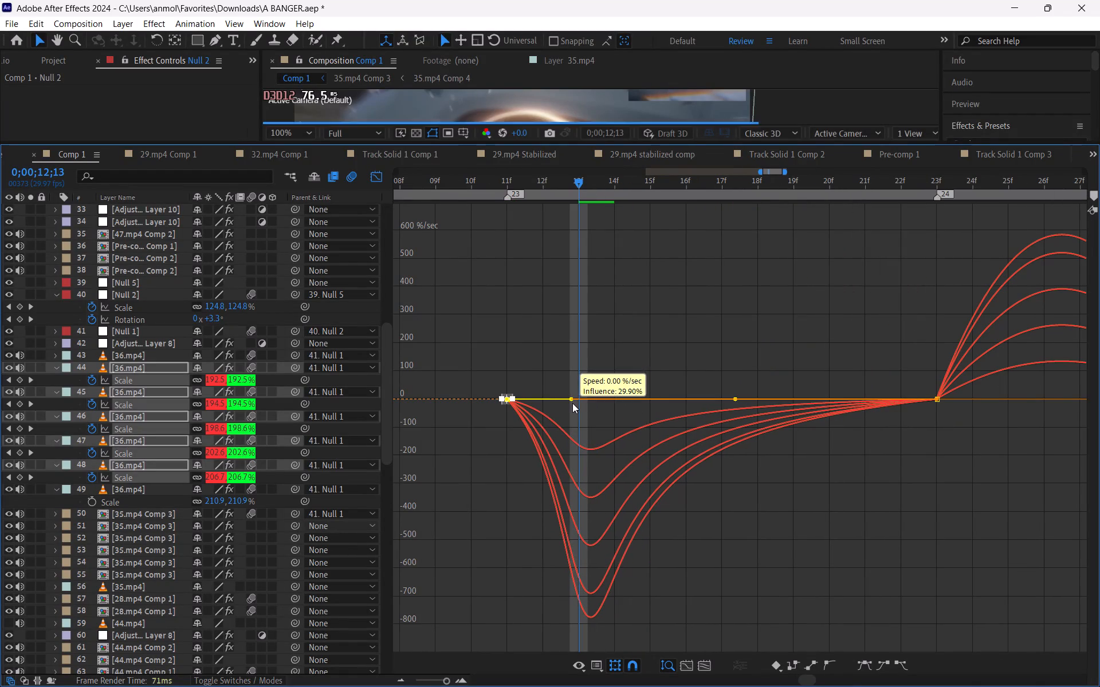
left_click_drag(572, 403, 573, 404)
Collapse Null 2, reveal Null 5's keyframed properties and examine its Scale speed curve with the ease handles shown.
key("minus")
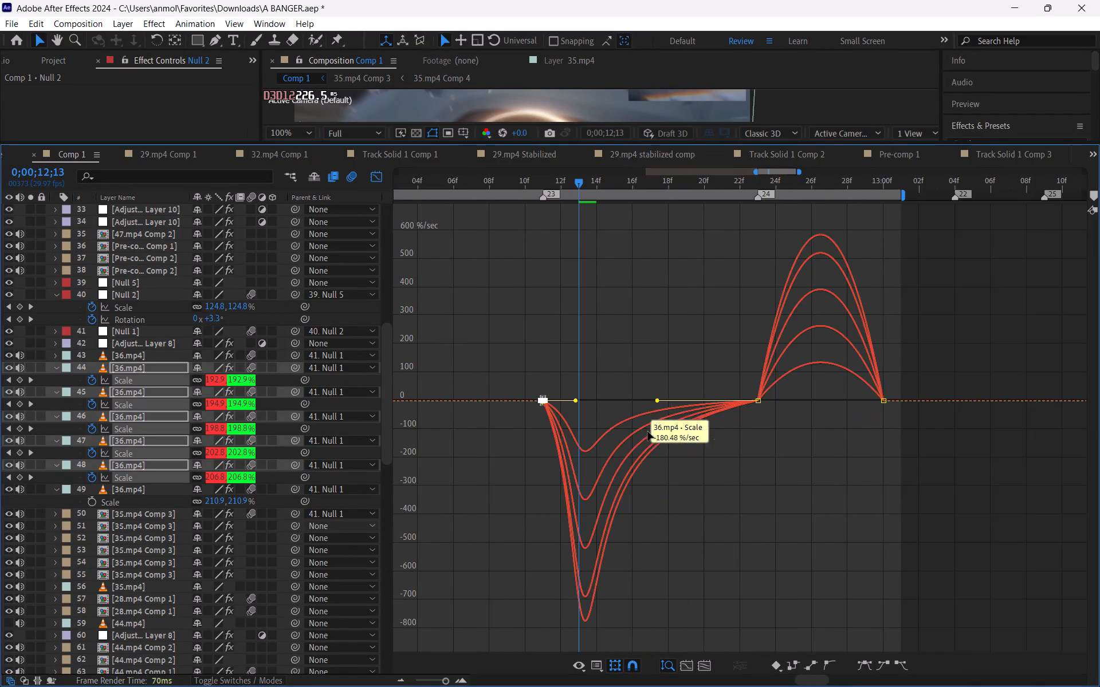
key("minus")
key("minus")
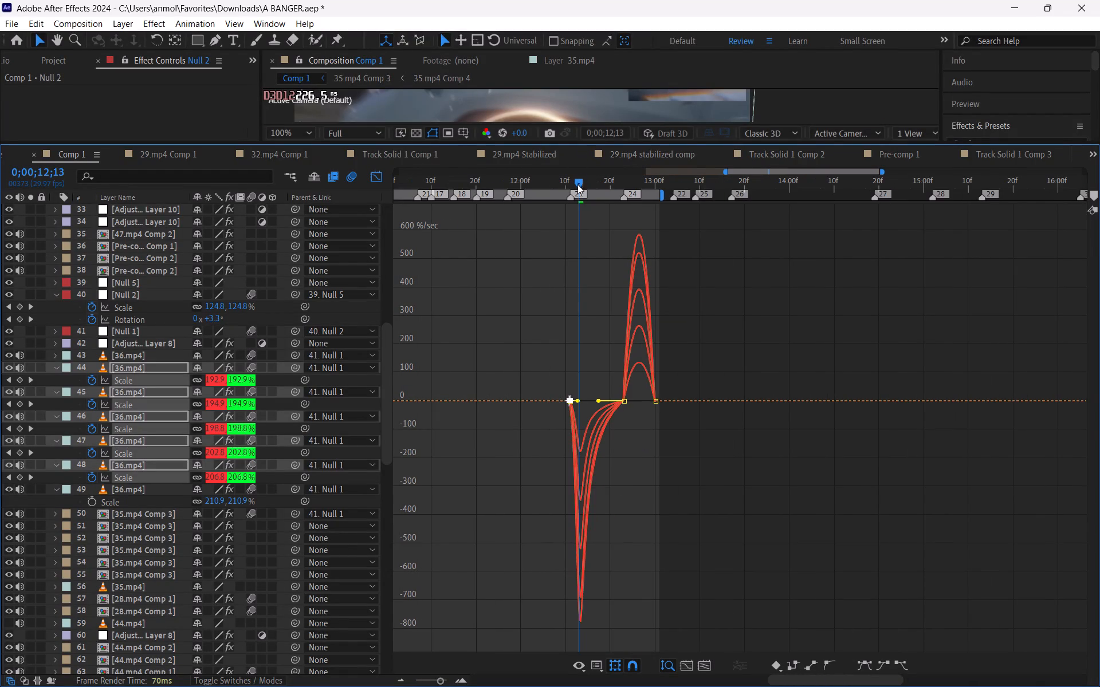
left_click_drag(580, 185, 632, 206)
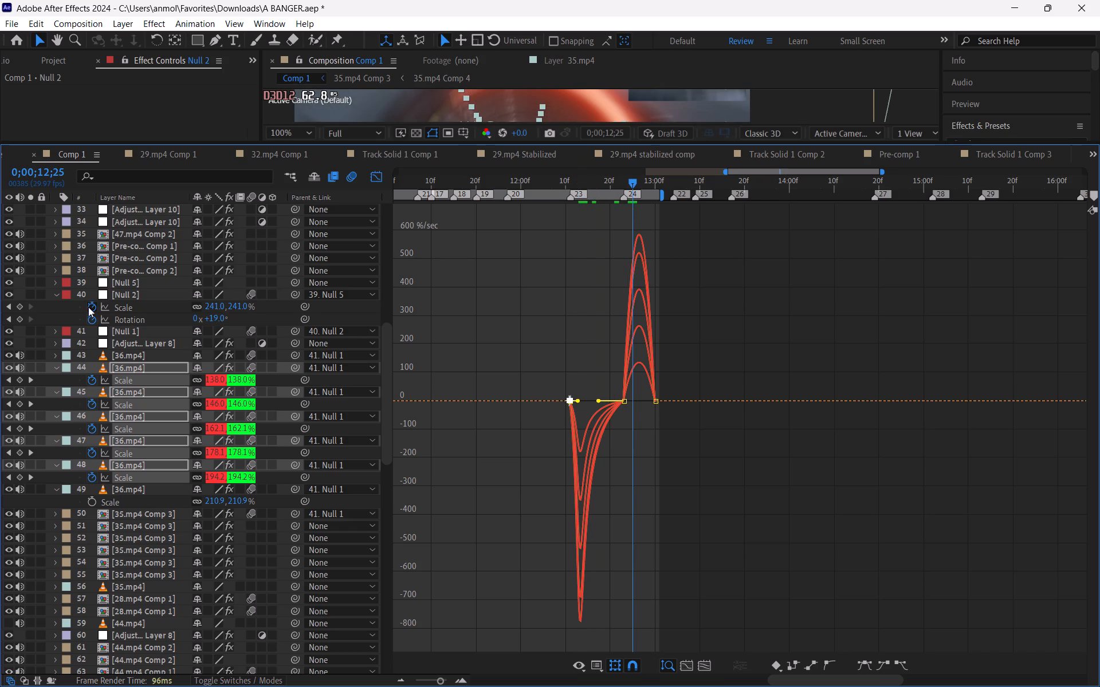
left_click(57, 293)
left_click(112, 287)
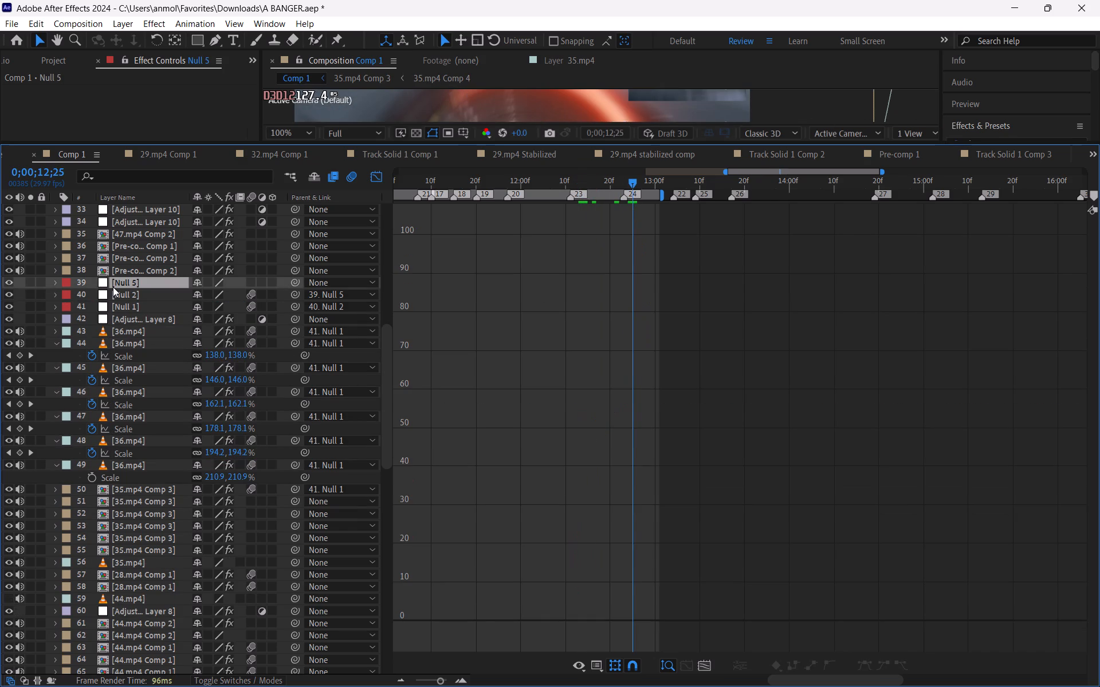
key("u")
left_click(130, 295)
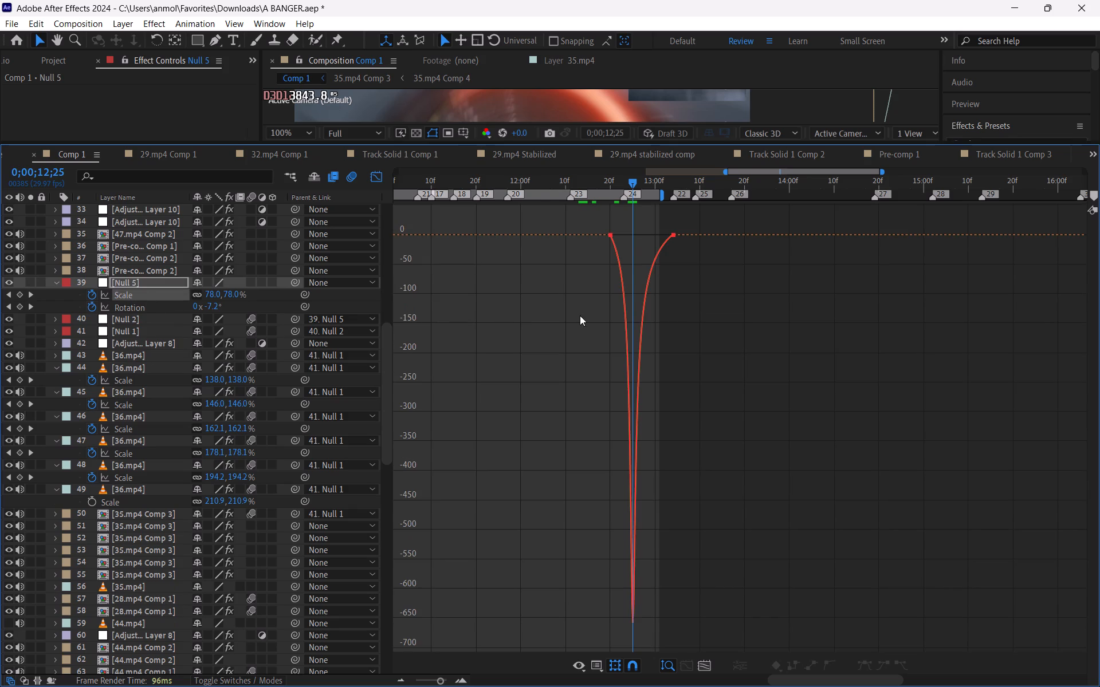
key("equal")
key("equal")
key("equal")
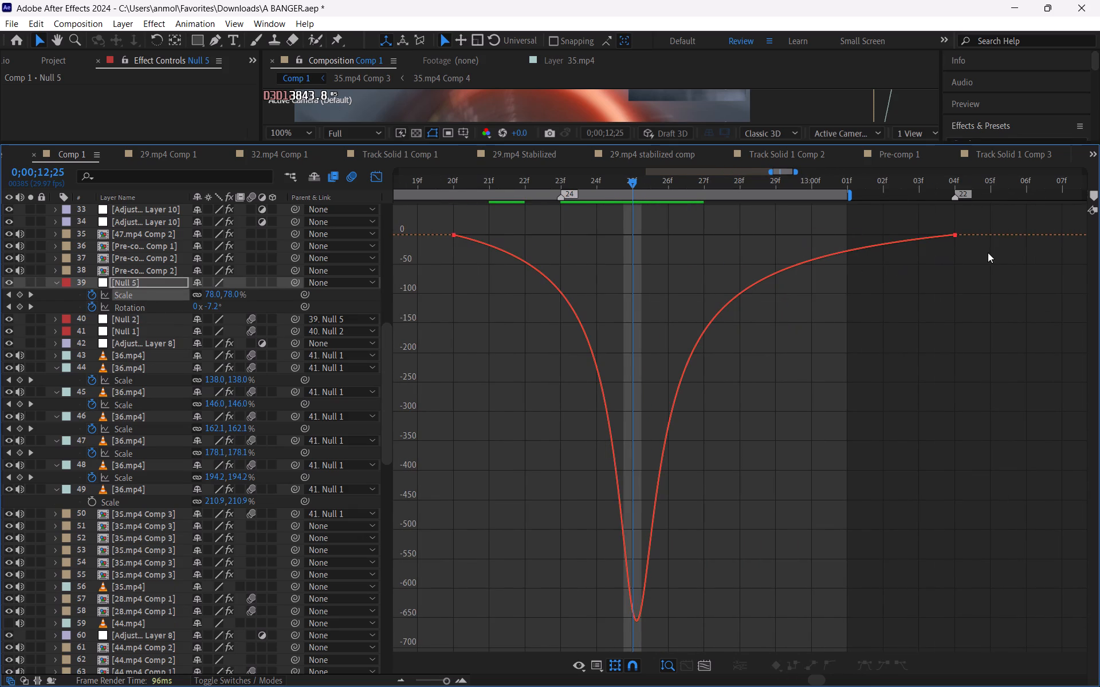
left_click_drag(979, 251, 938, 220)
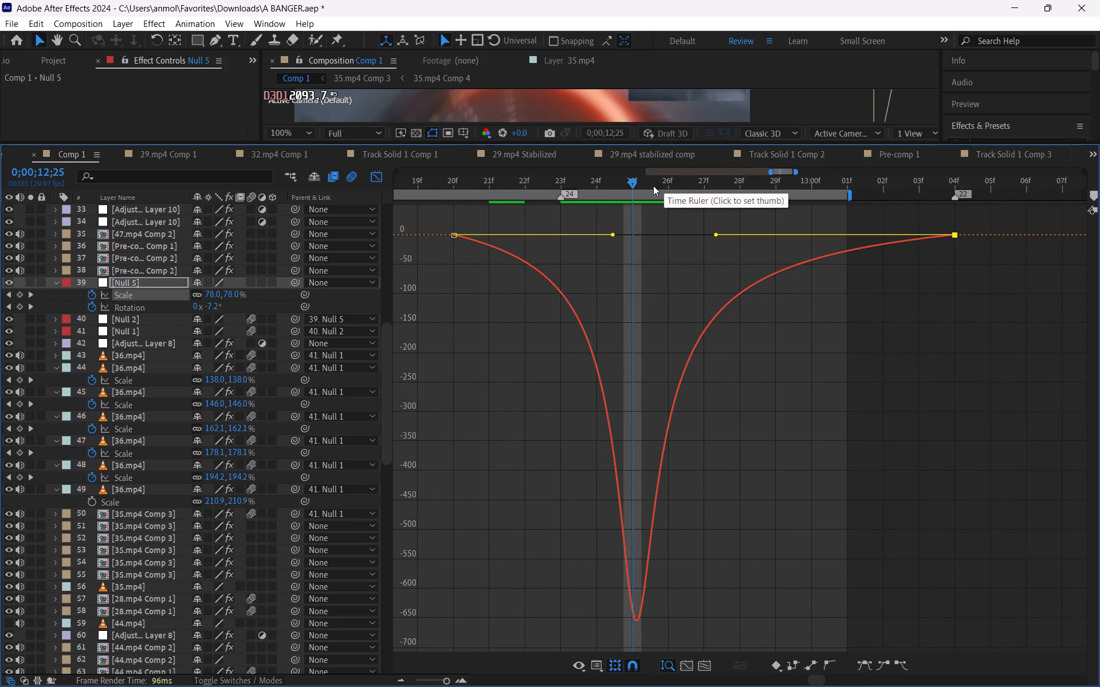
Set the outgoing ease of the middle Scale keyframes on 36.mp4 layers 44 through 48 to about 36% influence, matching Null 5's starting handle.
left_click_drag(632, 184, 612, 194)
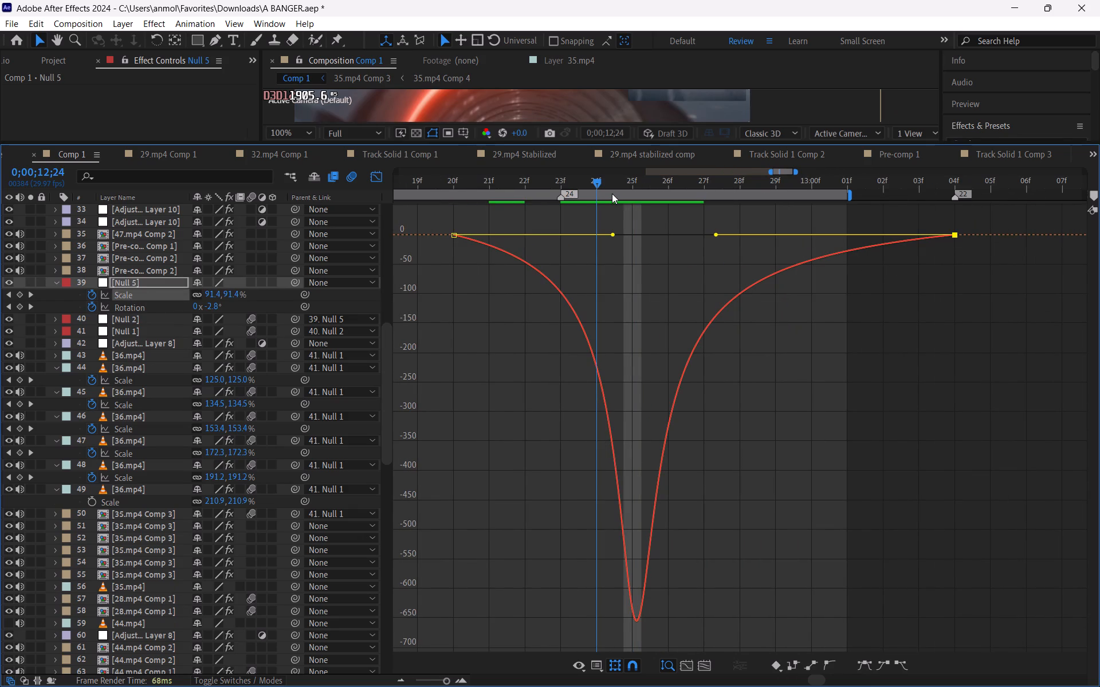
left_click_drag(612, 194, 612, 203)
left_click_drag(612, 203, 612, 203)
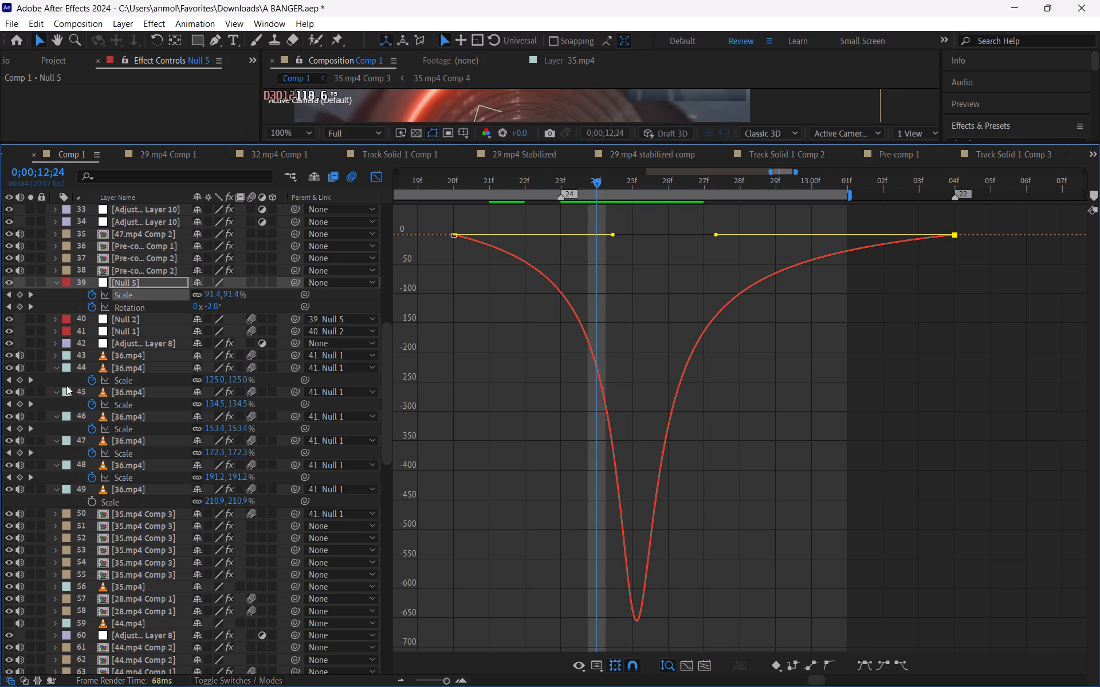
left_click_drag(68, 379, 167, 478)
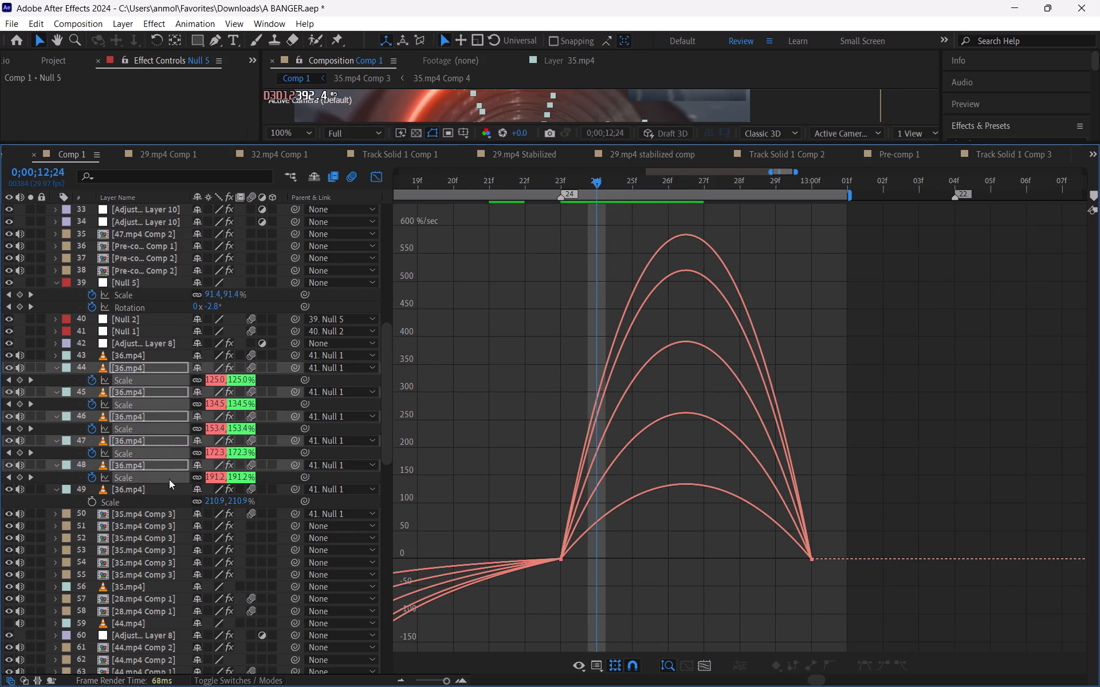
left_click_drag(547, 547, 580, 586)
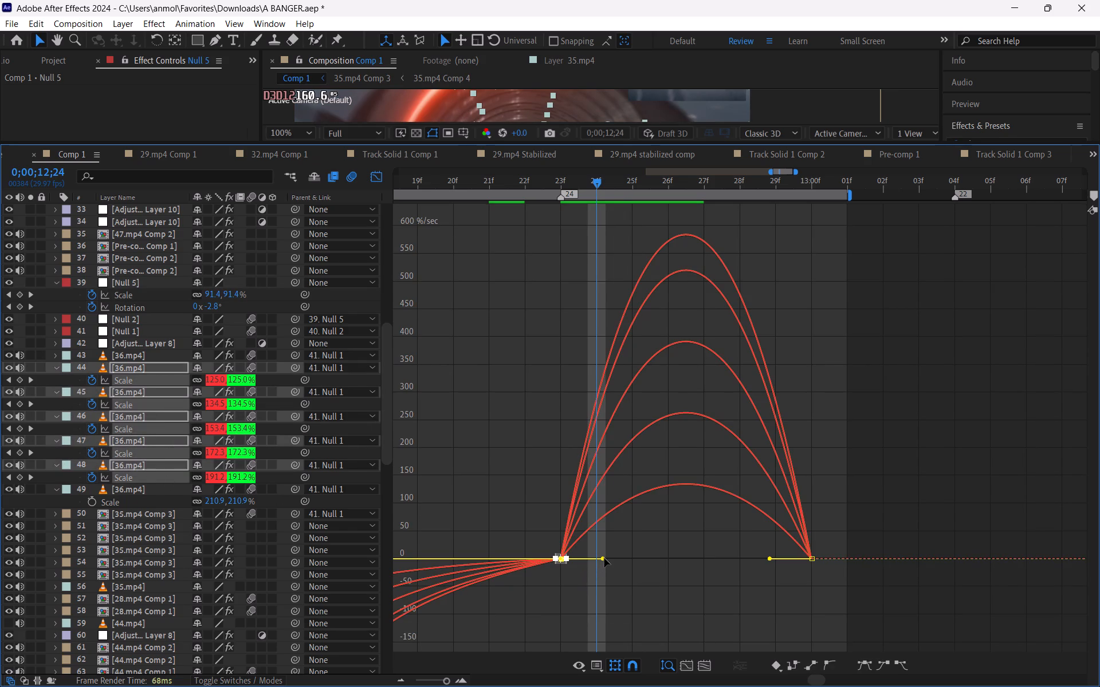
left_click_drag(602, 559, 590, 558)
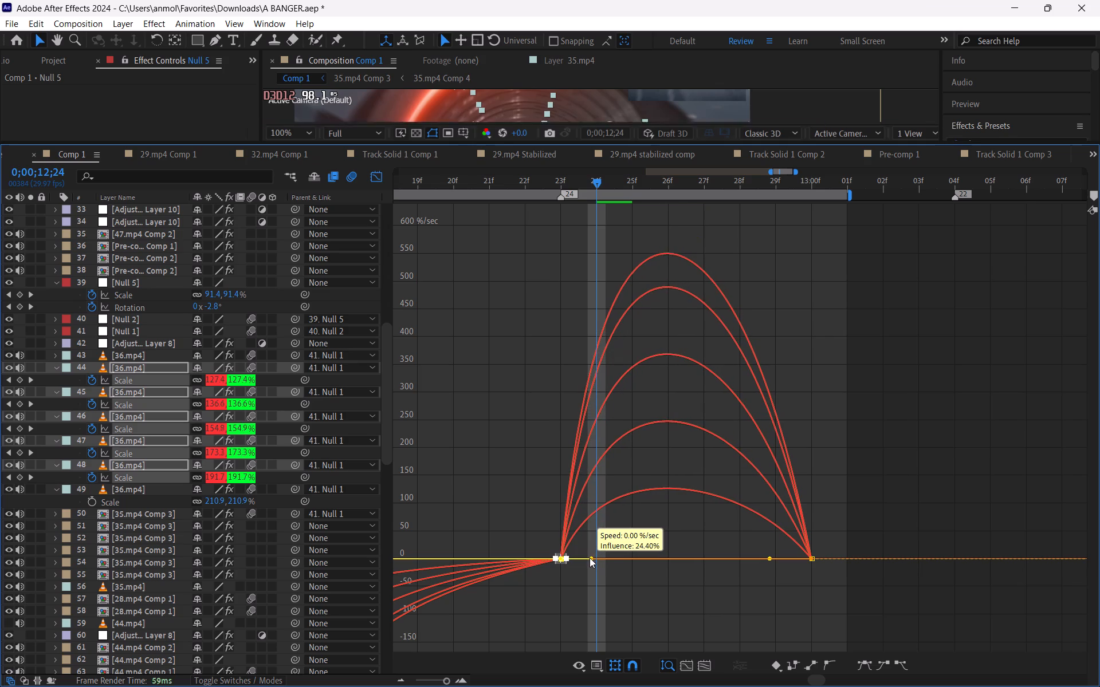
left_click_drag(590, 558, 587, 558)
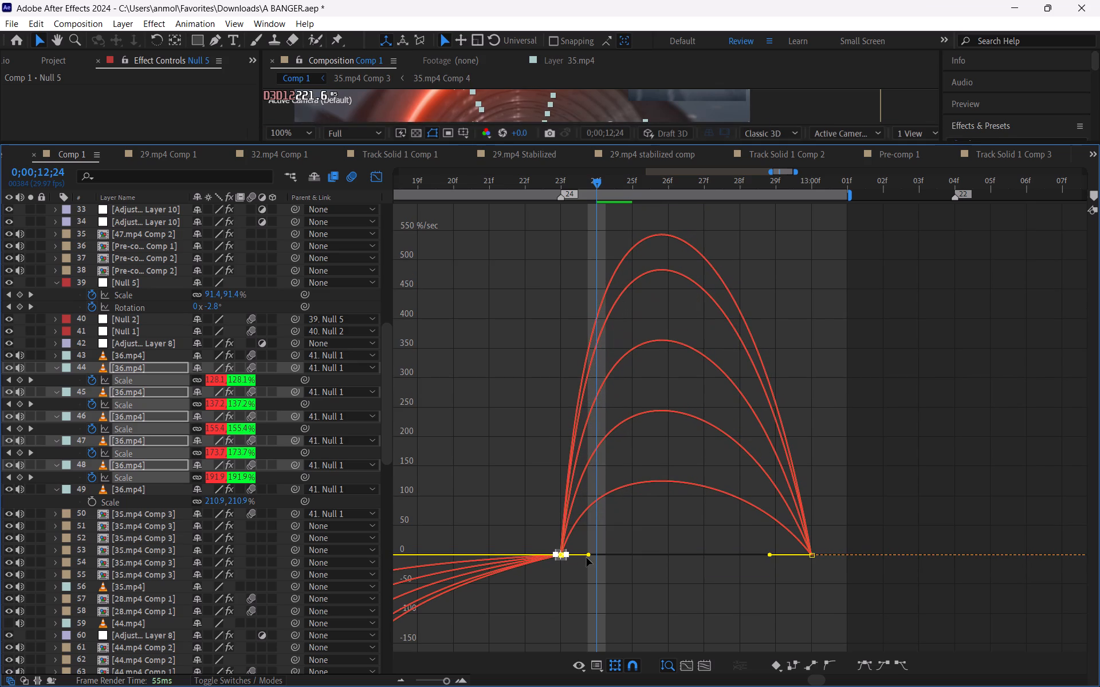
left_click(137, 289)
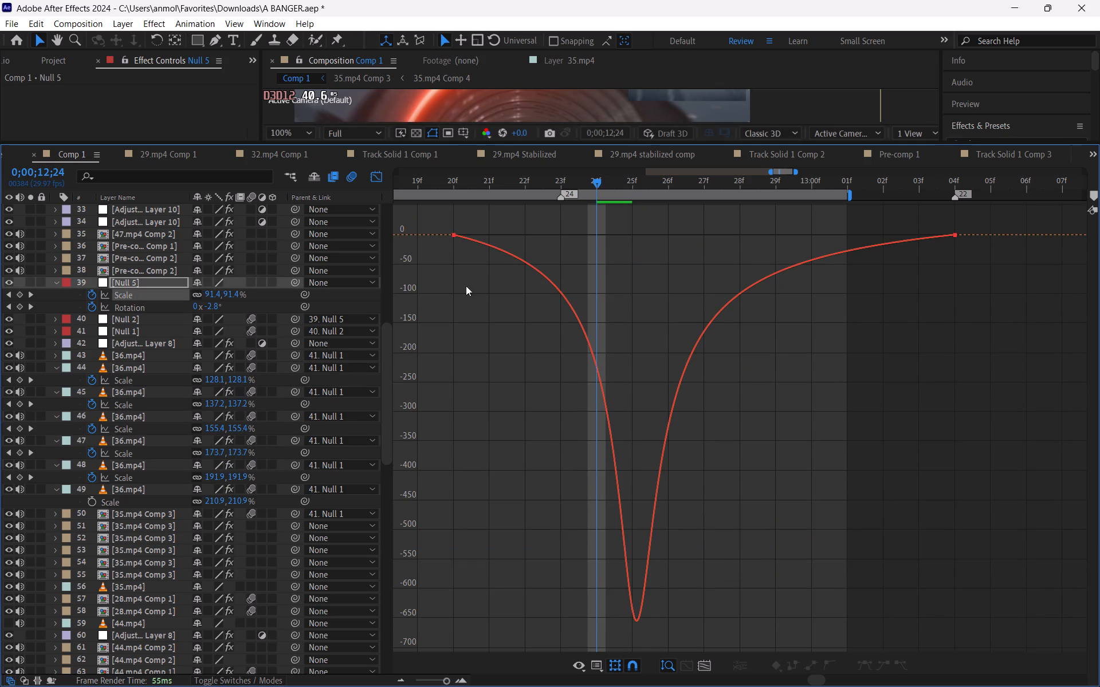
left_click(546, 279)
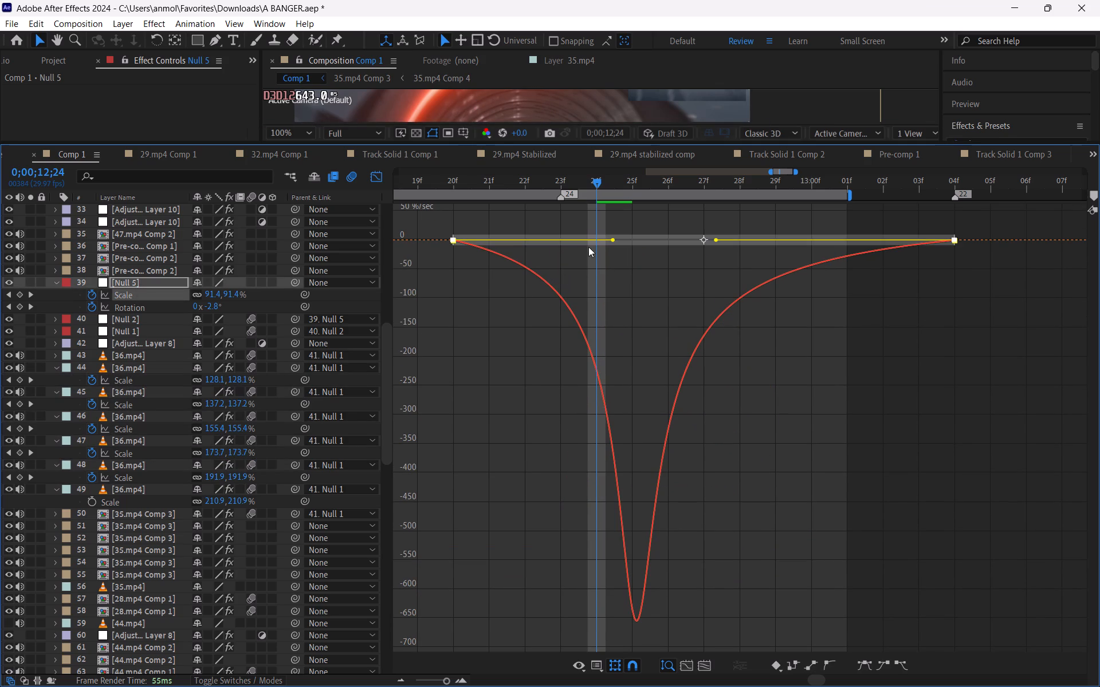
left_click_drag(74, 382, 104, 419)
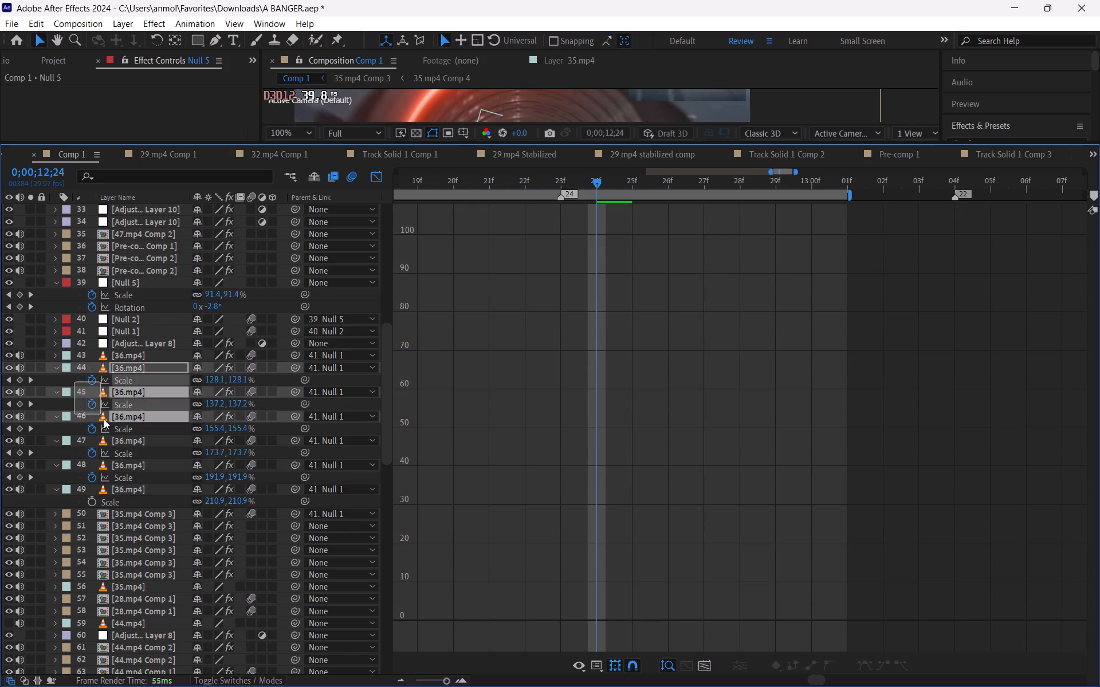
left_click_drag(104, 419, 140, 479)
left_click_drag(544, 540, 572, 573)
left_click_drag(588, 555, 607, 556)
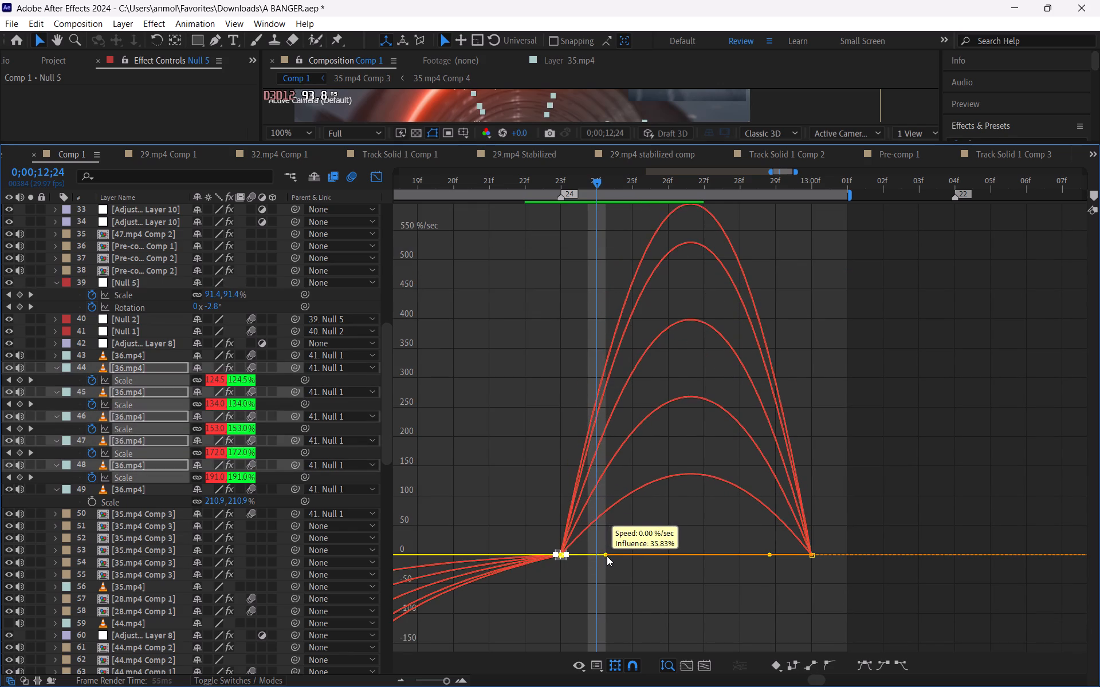
left_click_drag(607, 556, 606, 556)
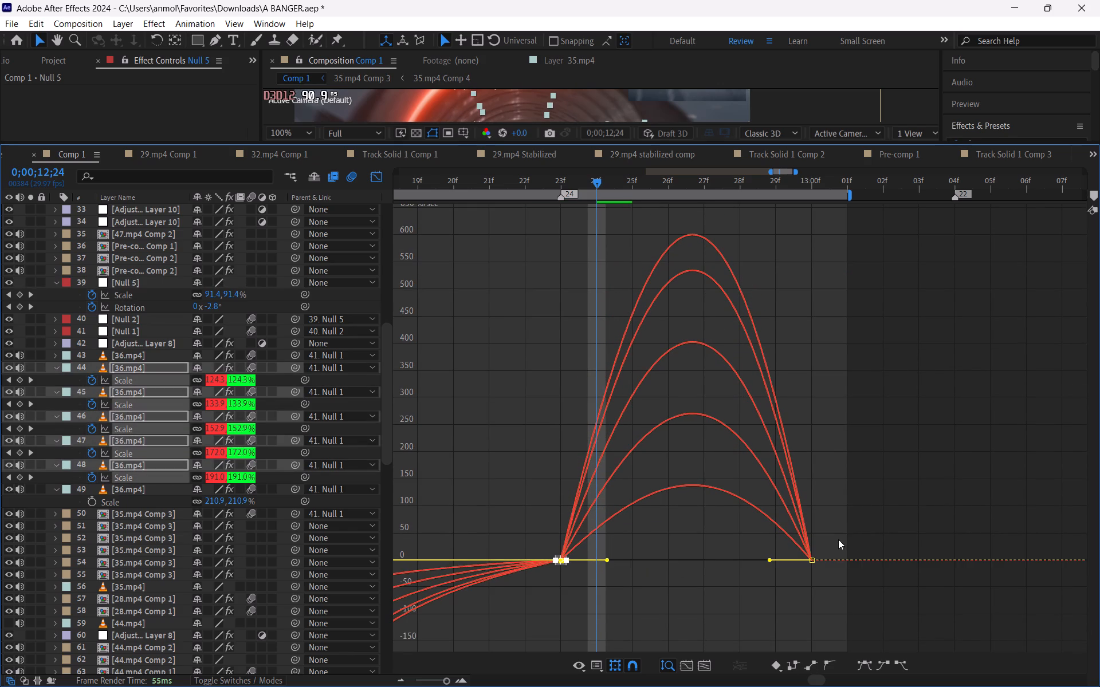
Extend the incoming ease of the last Scale keyframes on 36.mp4 layers 44 through 48 to about 0;00;12;27, near Null 5's ending handle.
left_click(117, 293)
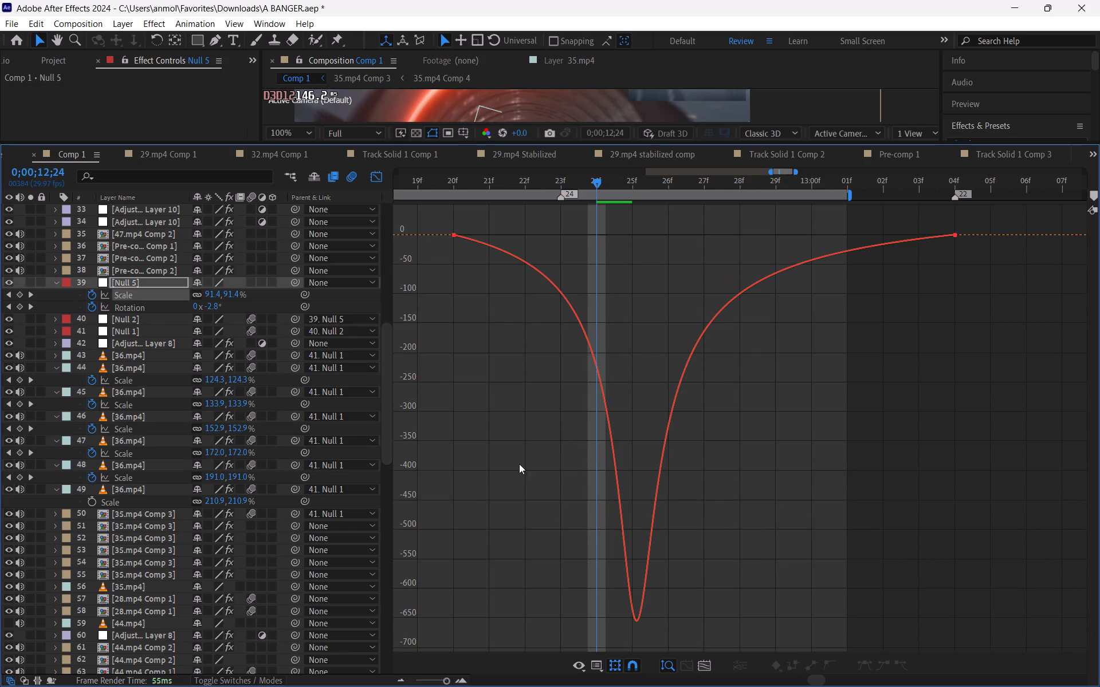
left_click(891, 242)
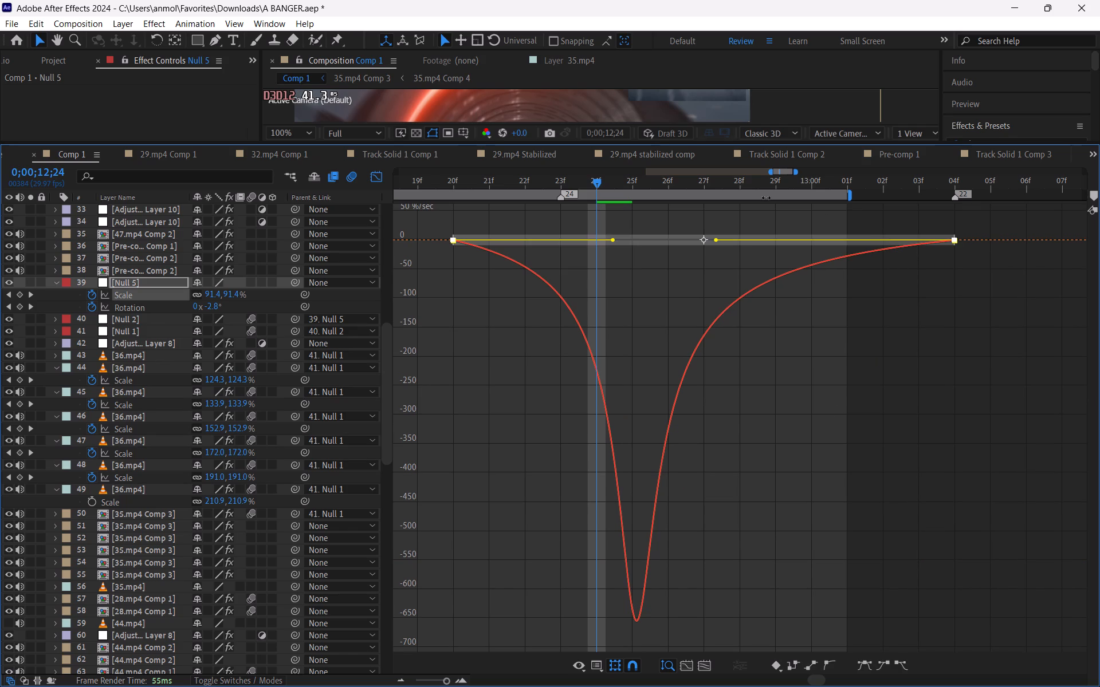
left_click_drag(708, 181, 717, 188)
left_click_drag(712, 184, 710, 199)
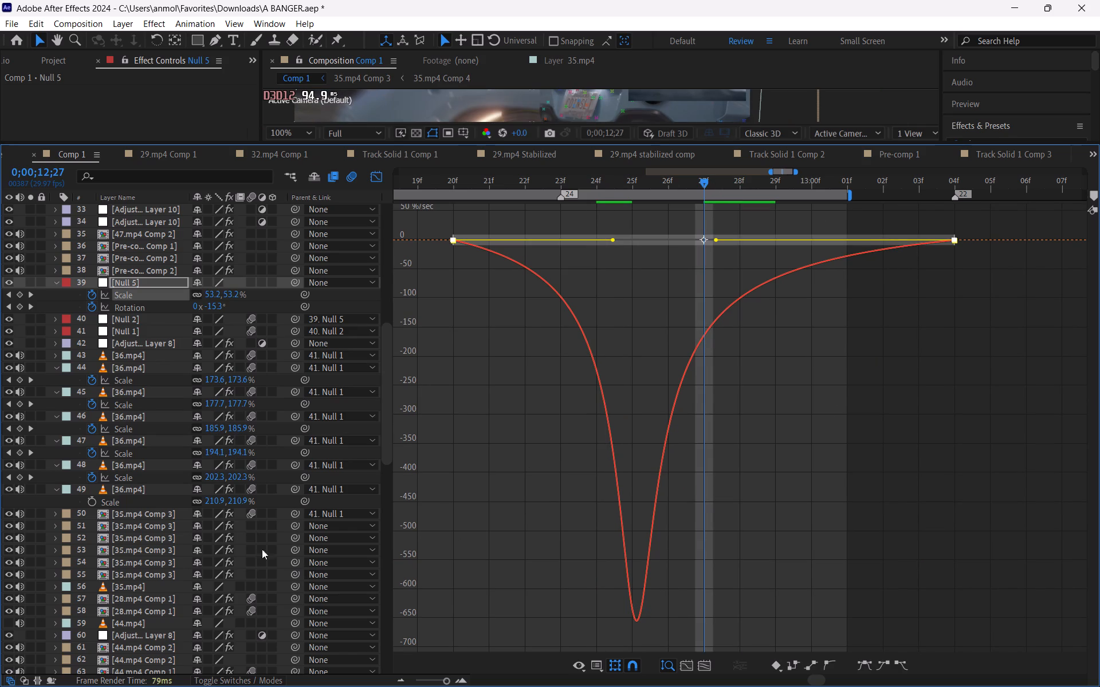
left_click_drag(72, 378, 161, 471)
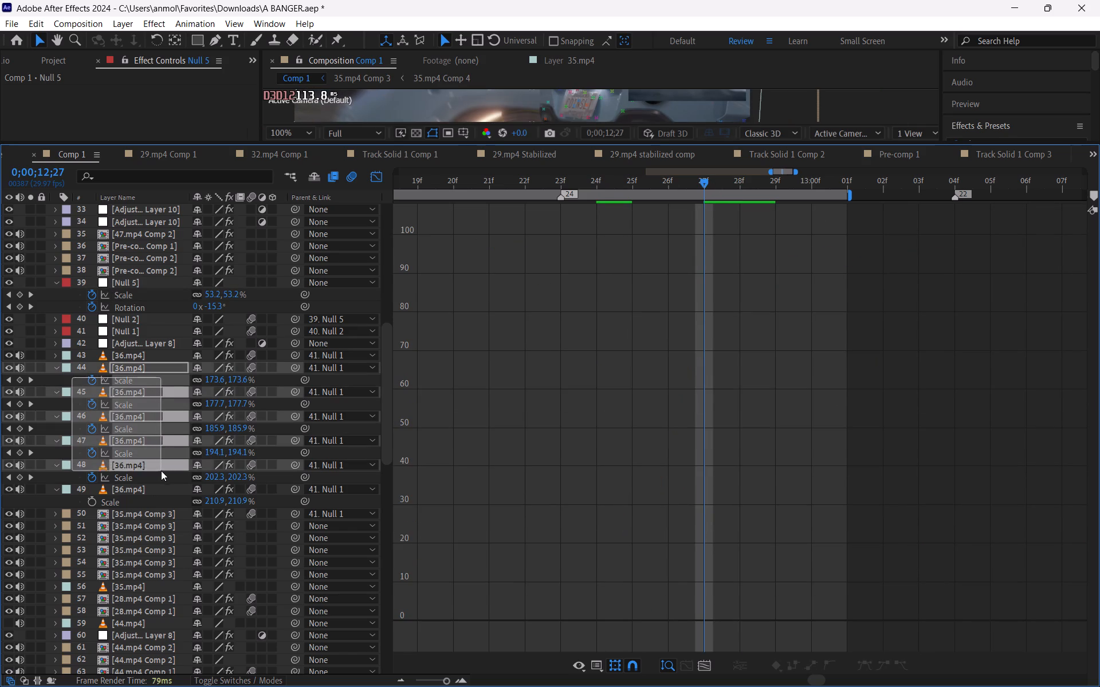
left_click_drag(161, 471, 163, 474)
left_click_drag(831, 550, 800, 575)
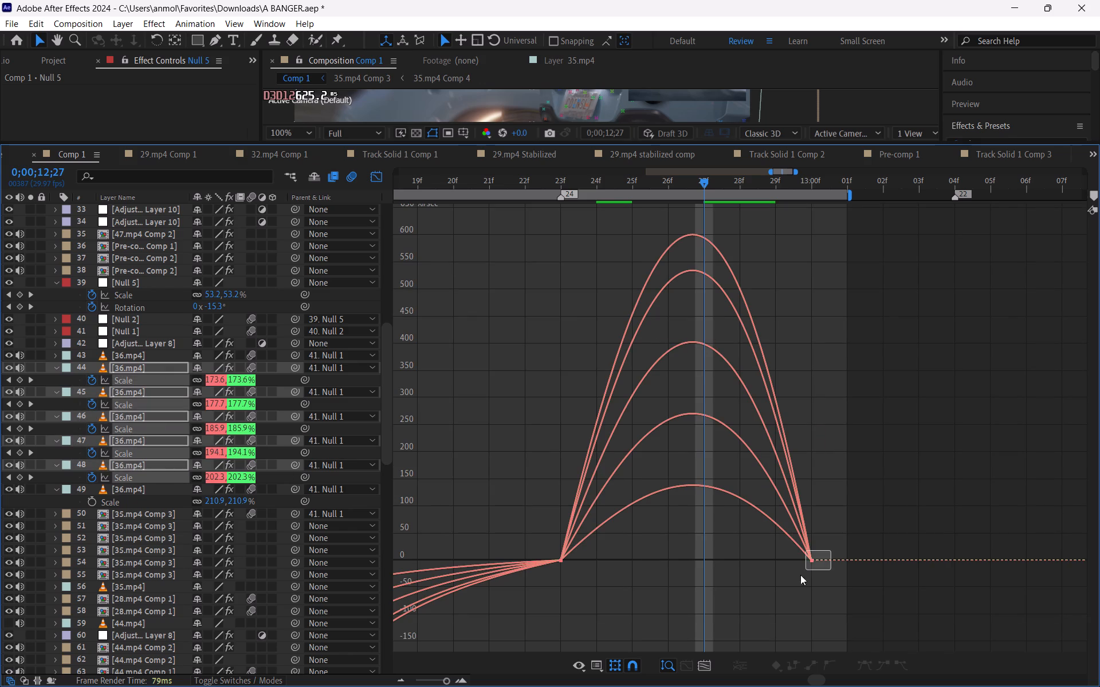
left_click_drag(800, 575, 793, 579)
left_click_drag(768, 562, 725, 563)
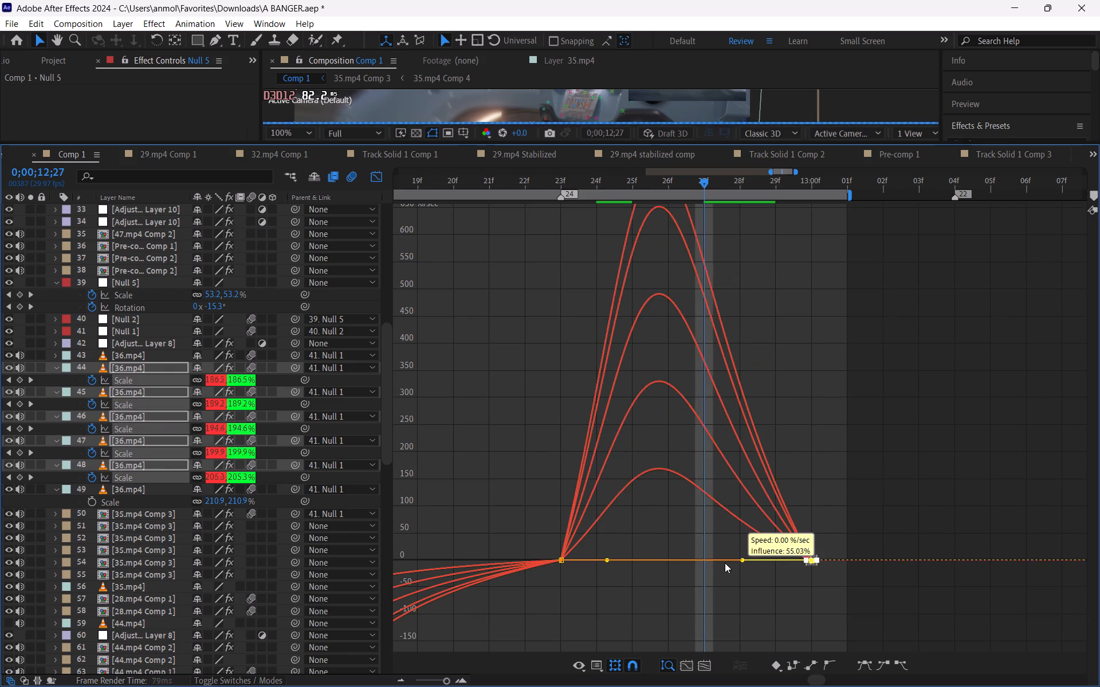
left_click_drag(725, 563, 708, 558)
Refine the incoming ease of the last Scale keyframes on 36.mp4 layers 44 through 48 to about 77% influence, matching Null 5's ending handle.
left_click(164, 296)
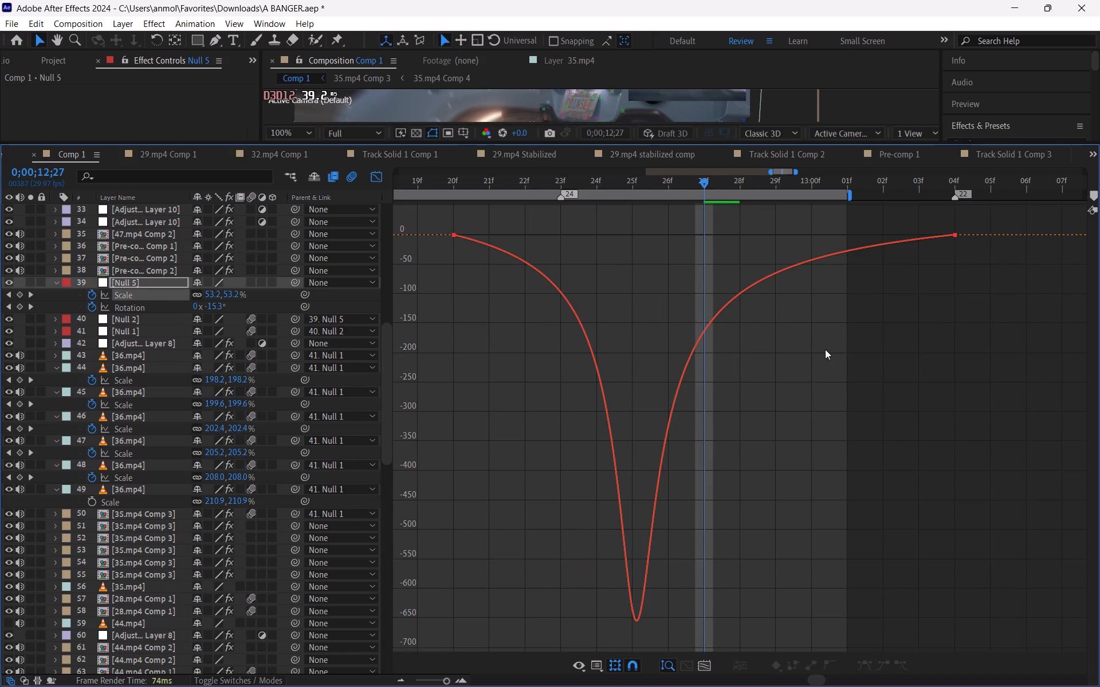
left_click(774, 275)
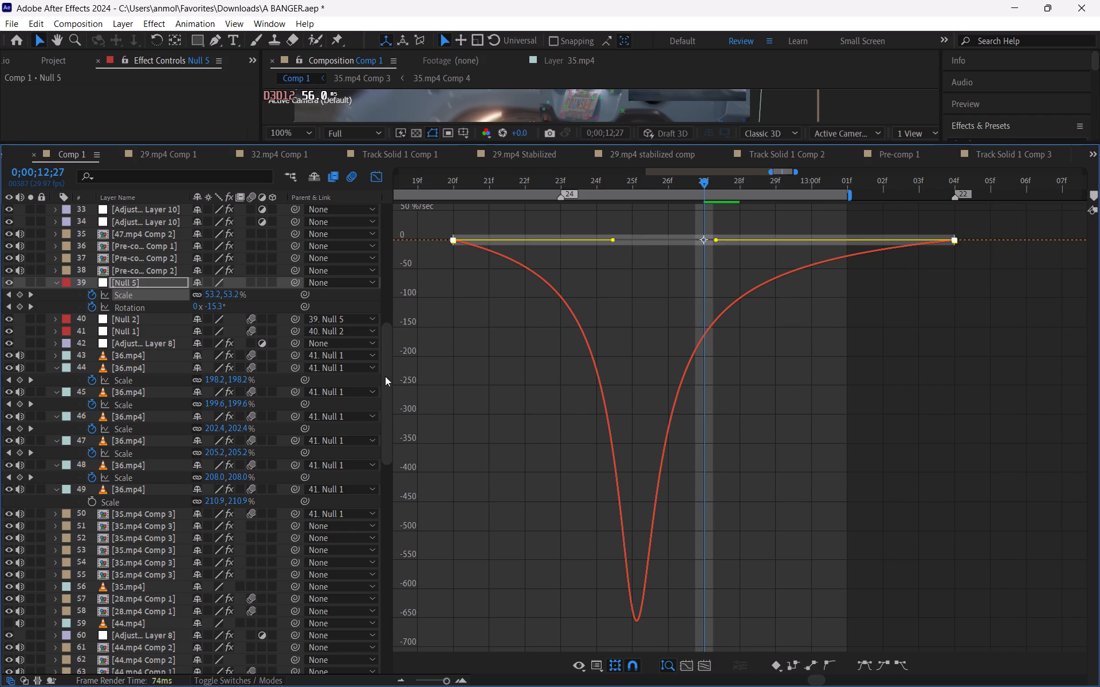
left_click_drag(66, 374, 153, 466)
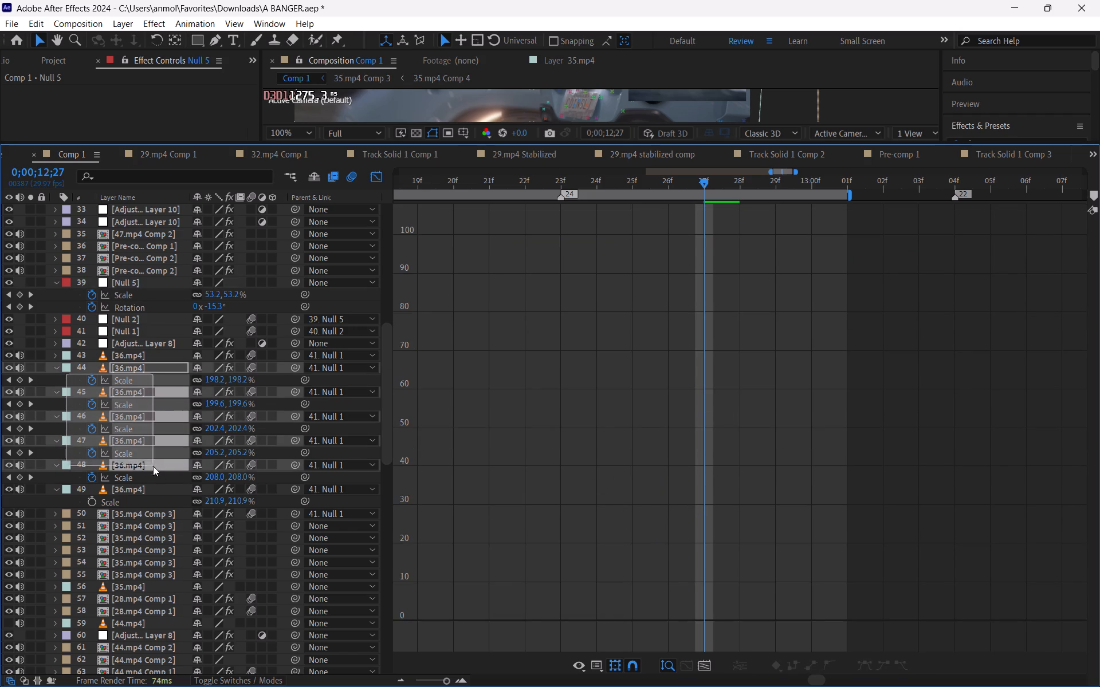
left_click_drag(153, 466, 157, 475)
left_click_drag(828, 561, 793, 610)
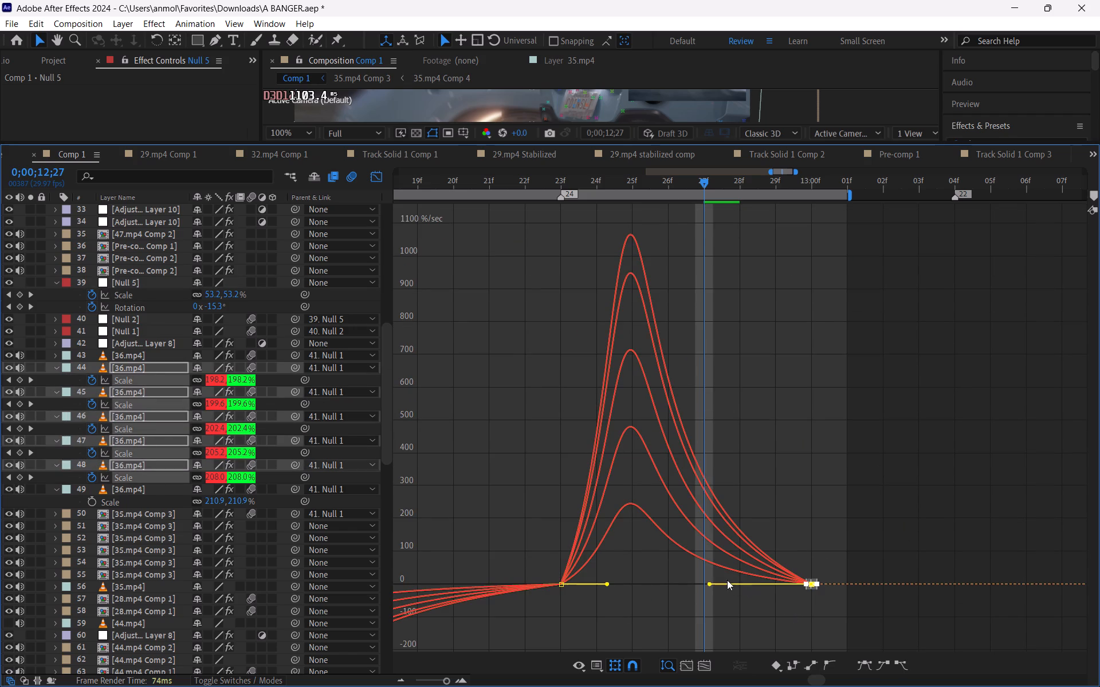
left_click_drag(711, 583, 716, 584)
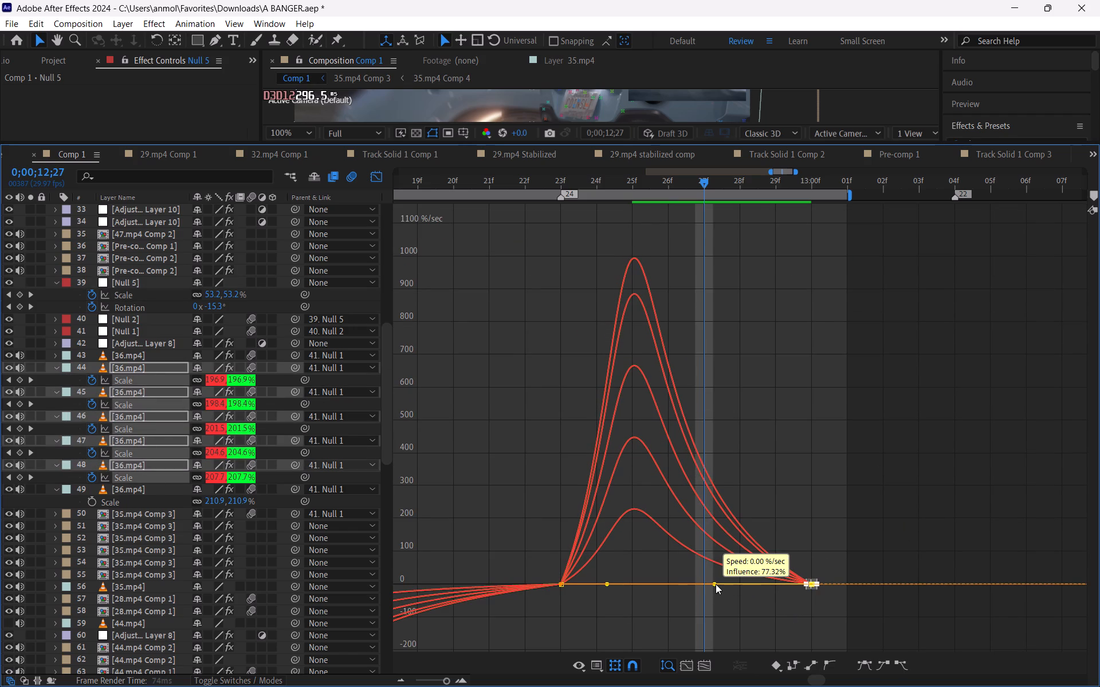
left_click_drag(716, 584, 717, 584)
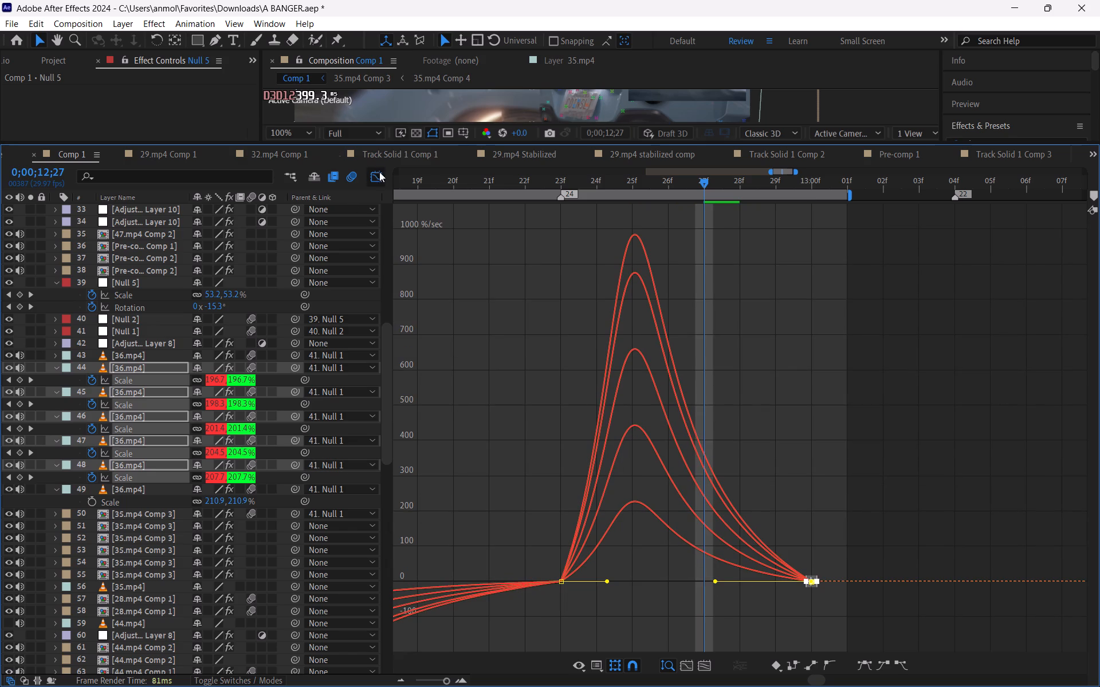
Leave the Graph Editor and collapse the revealed properties of all layers in Comp 1.
left_click(379, 175)
key("u")
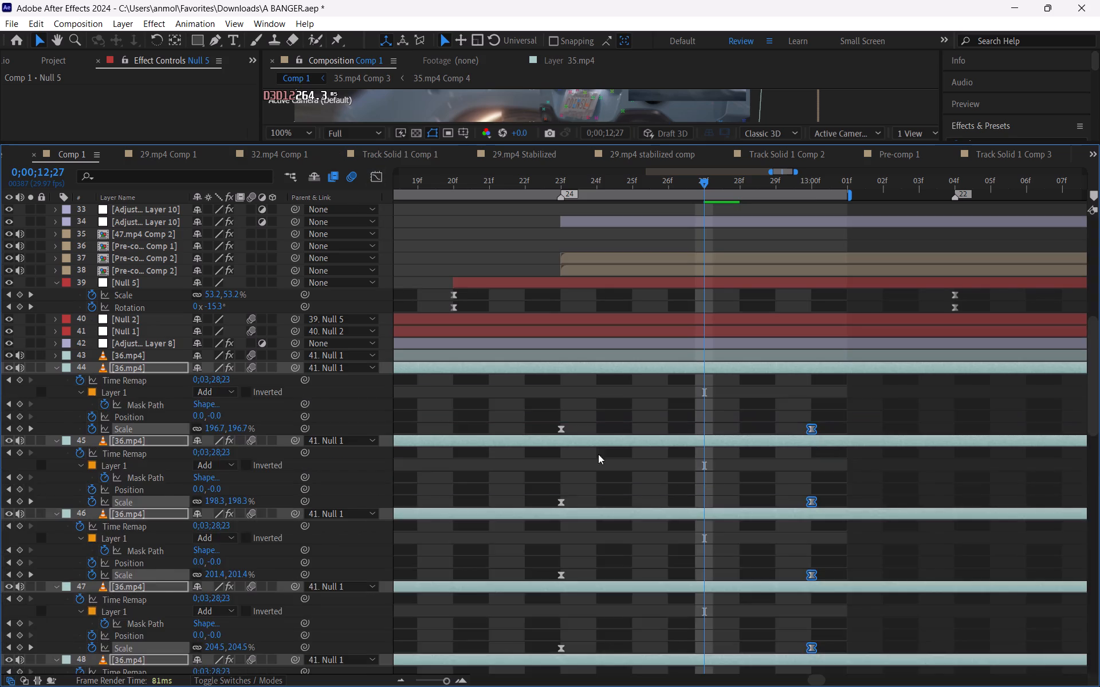
key("u")
type("uu")
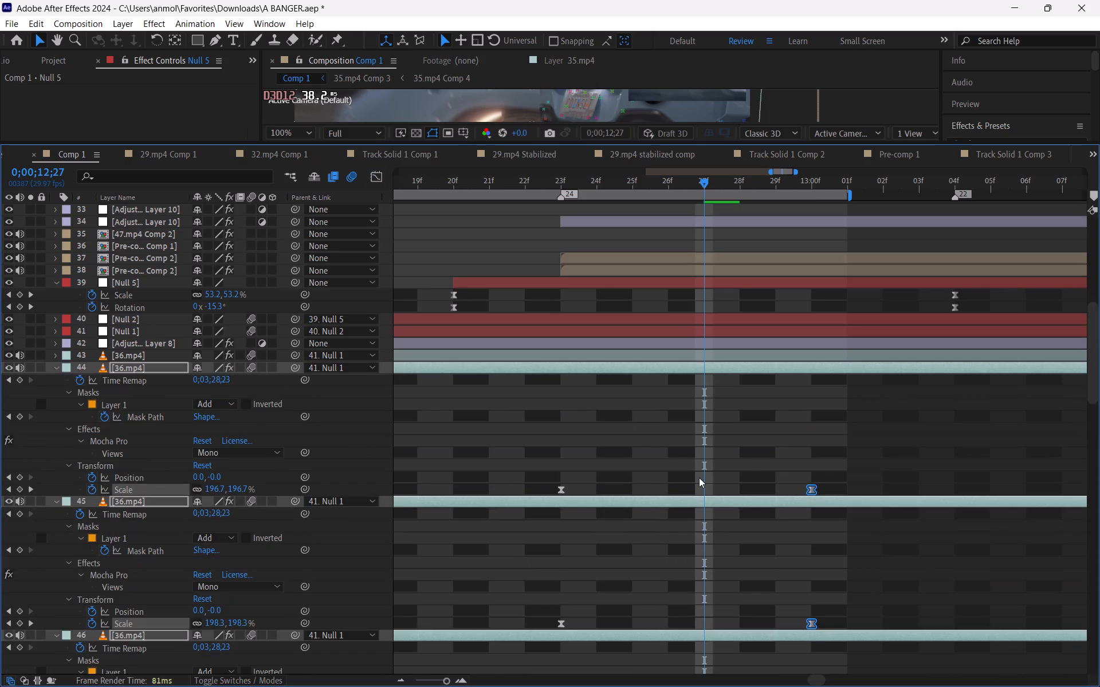
left_click(697, 445)
type("uu")
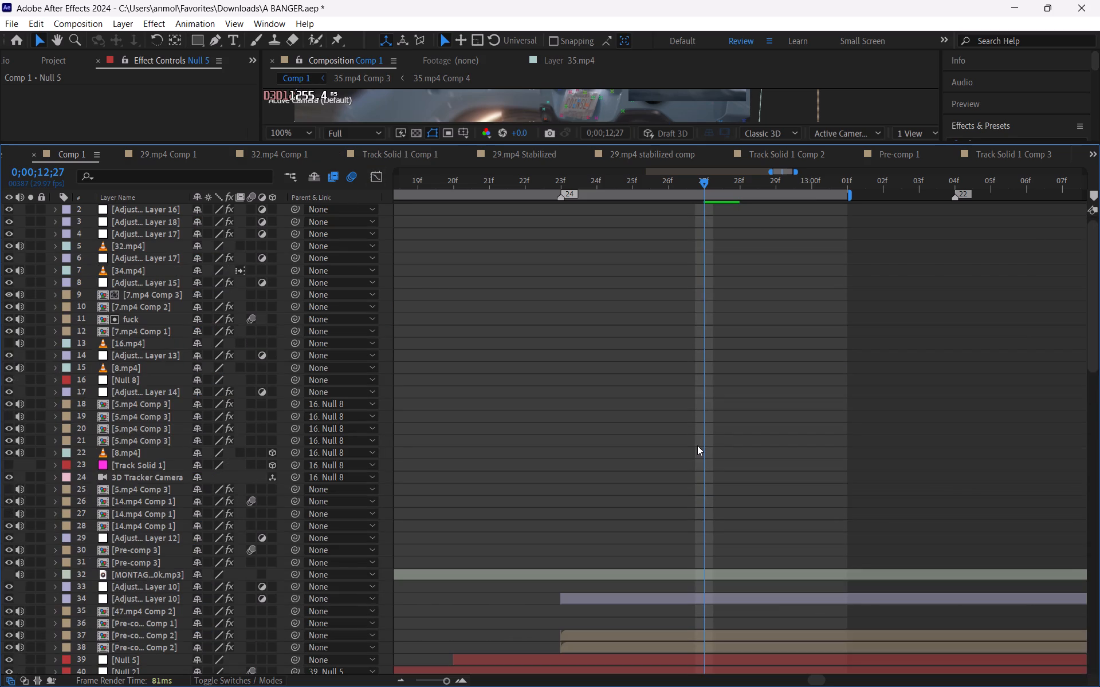
Save the project.
key("ctrl+s")
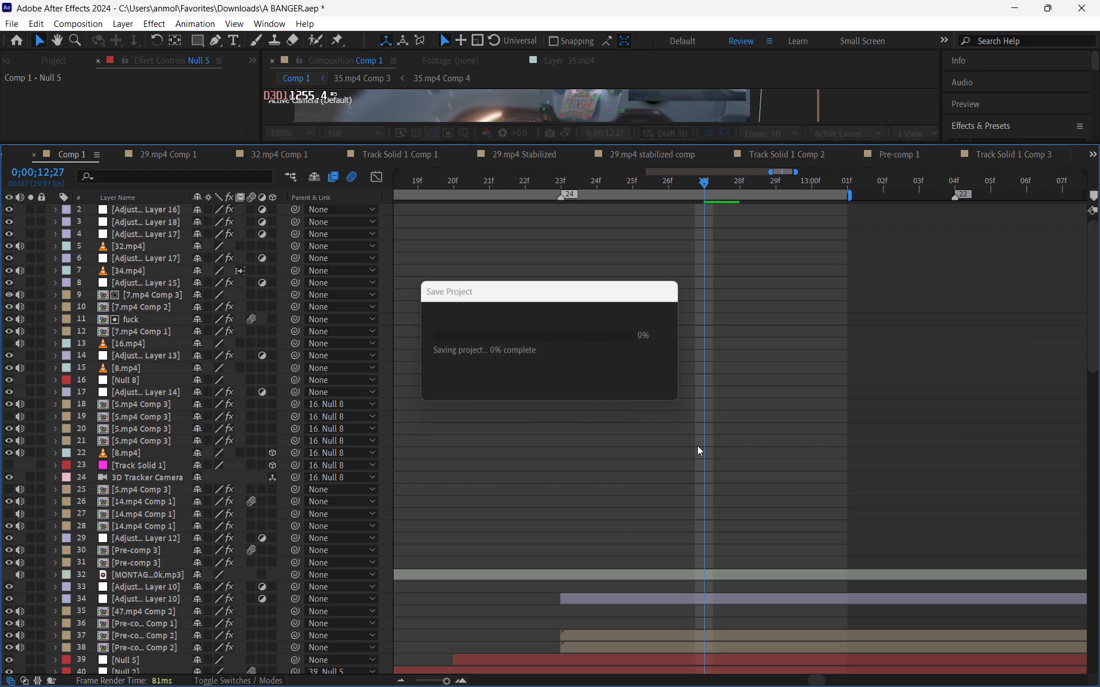
Enlarge the composition viewer and show the whole Comp 1 frame at 50% magnification.
scroll(228, 505, "down", 14)
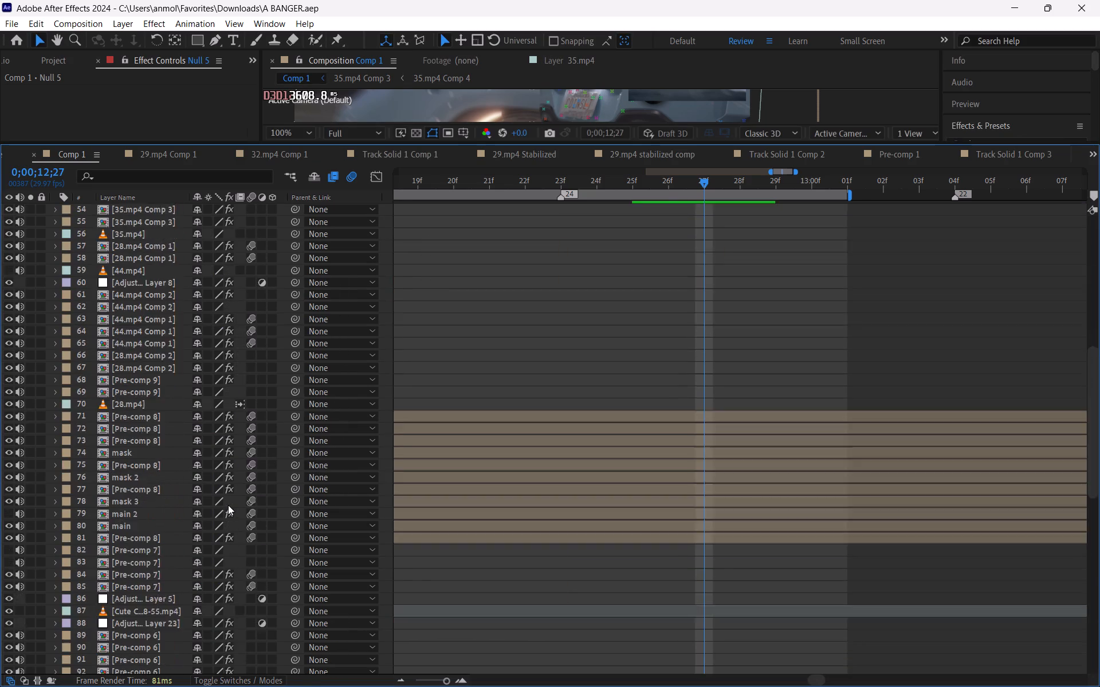
scroll(228, 505, "down", 20)
scroll(228, 505, "down", 3)
scroll(846, 518, "up", 13)
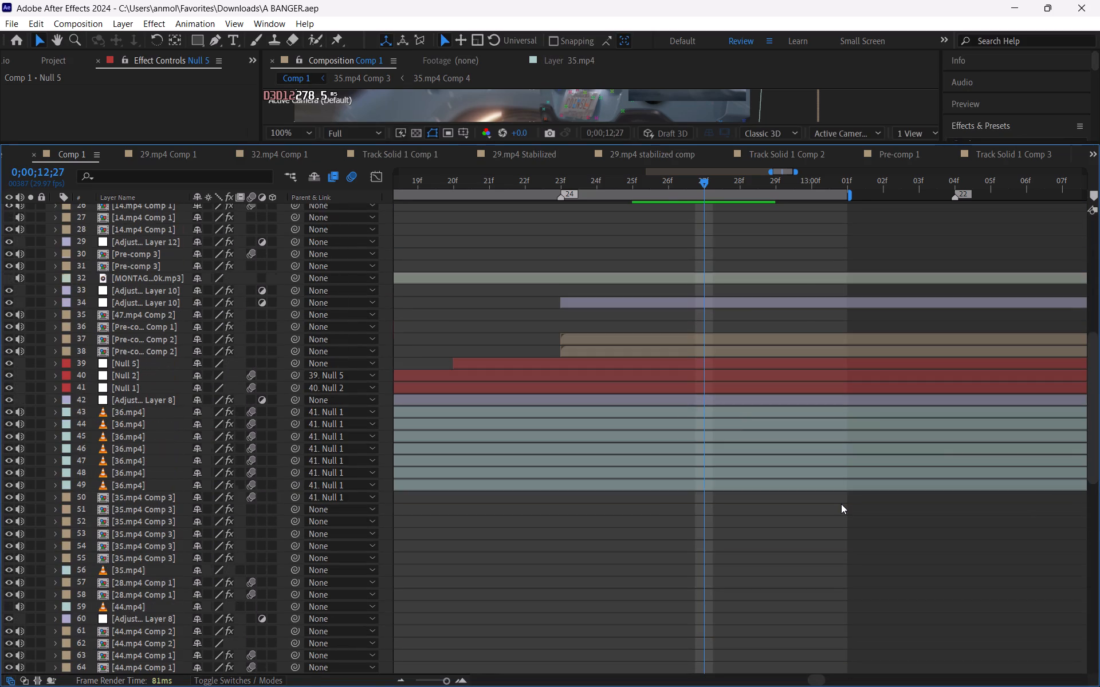
left_click_drag(789, 143, 790, 143)
left_click_drag(790, 143, 744, 510)
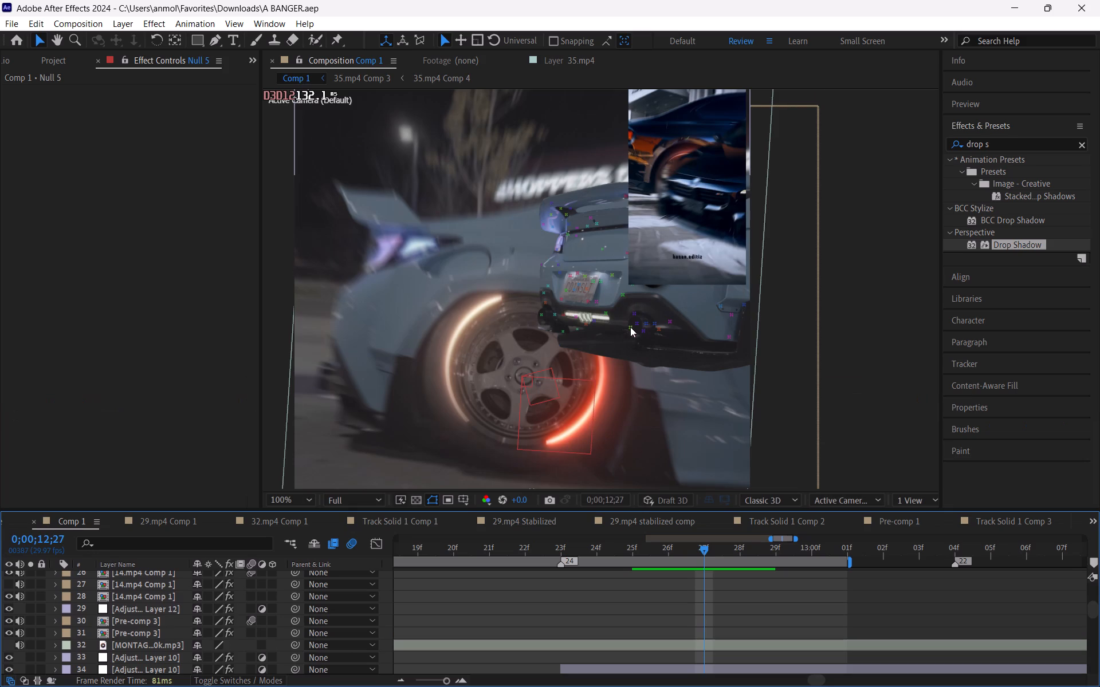
scroll(630, 327, "down", 1)
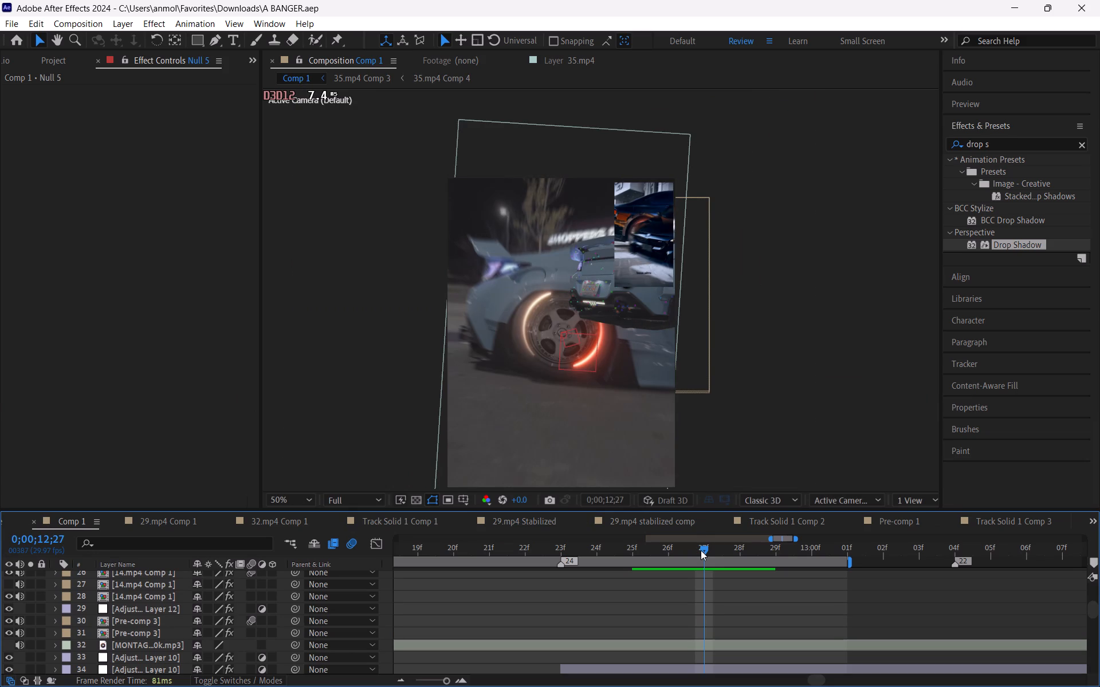
key("space")
key("space")
key("space")
key("space")
key("space")
key("space")
key("space")
key("space")
key("space")
key("space")
key("space")
key("space")
key("space")
key("space")
key("space")
key("space")
key("space")
key("space")
key("space")
left_click_drag(665, 392, 661, 356)
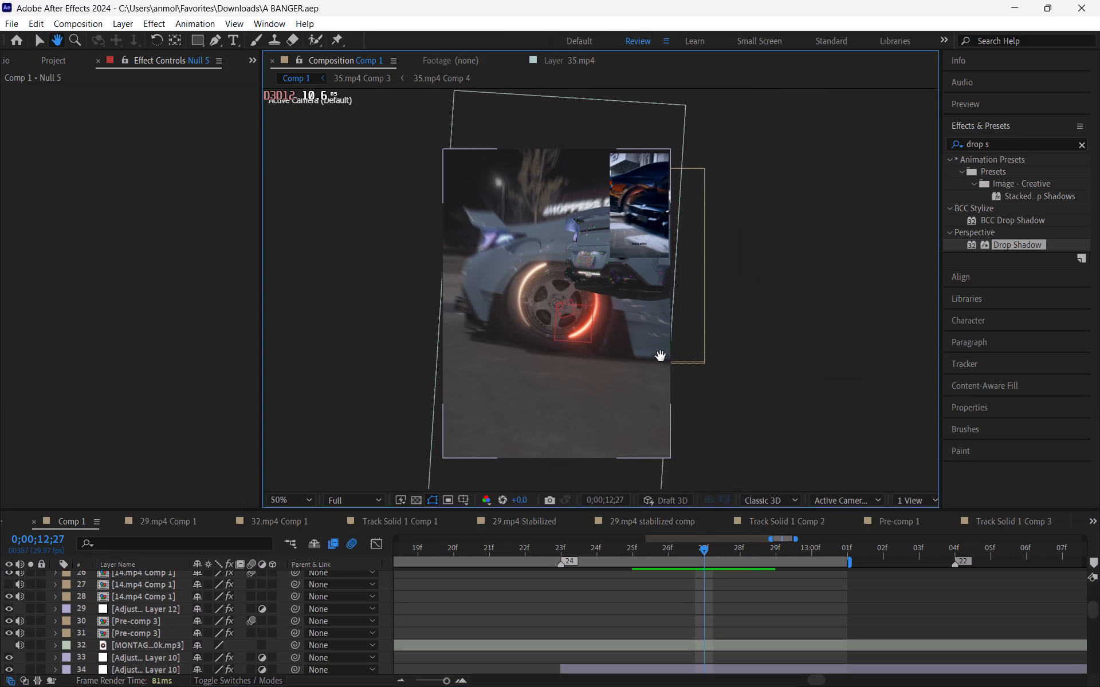
left_click_drag(661, 356, 667, 338)
Scrub Comp 1 between about 0;00;12;21 and 0;00;12;27 to examine the wheel zoom against the reference clip.
left_click_drag(690, 550, 669, 544)
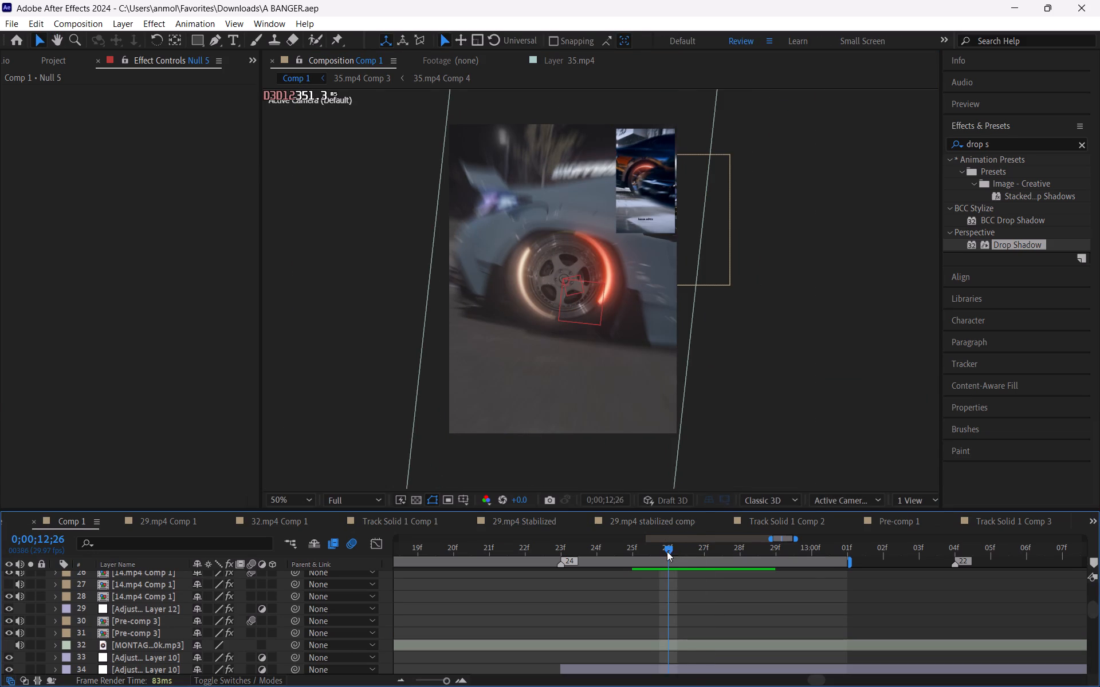
left_click_drag(666, 554, 645, 555)
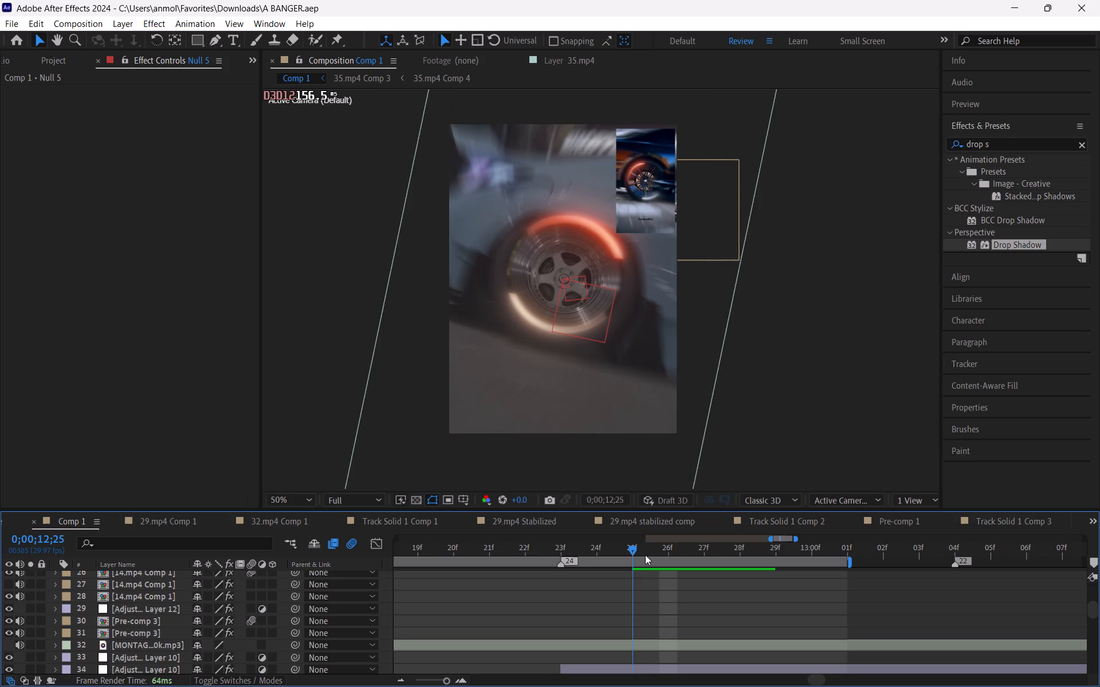
left_click_drag(645, 555, 713, 582)
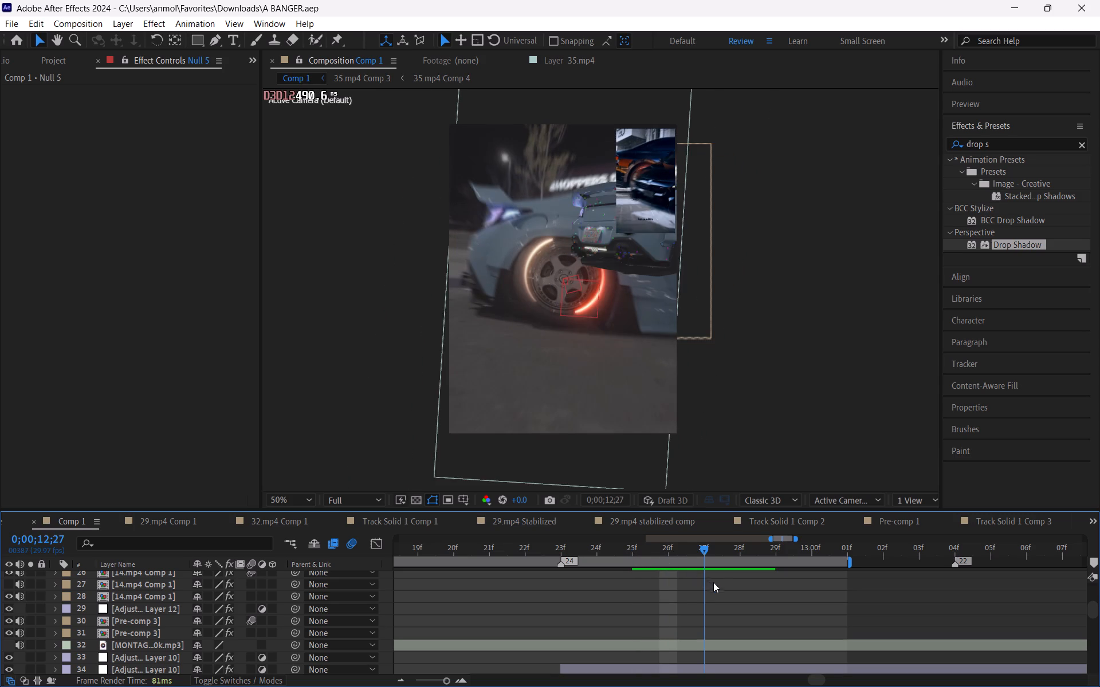
left_click_drag(713, 582, 600, 566)
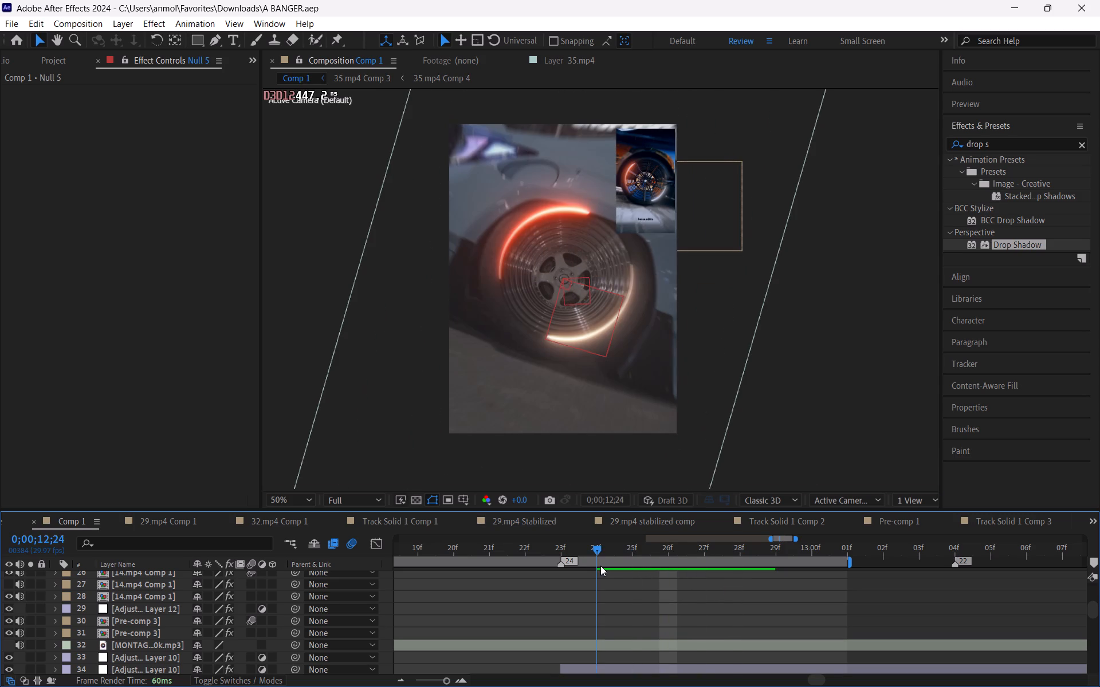
left_click_drag(600, 566, 528, 552)
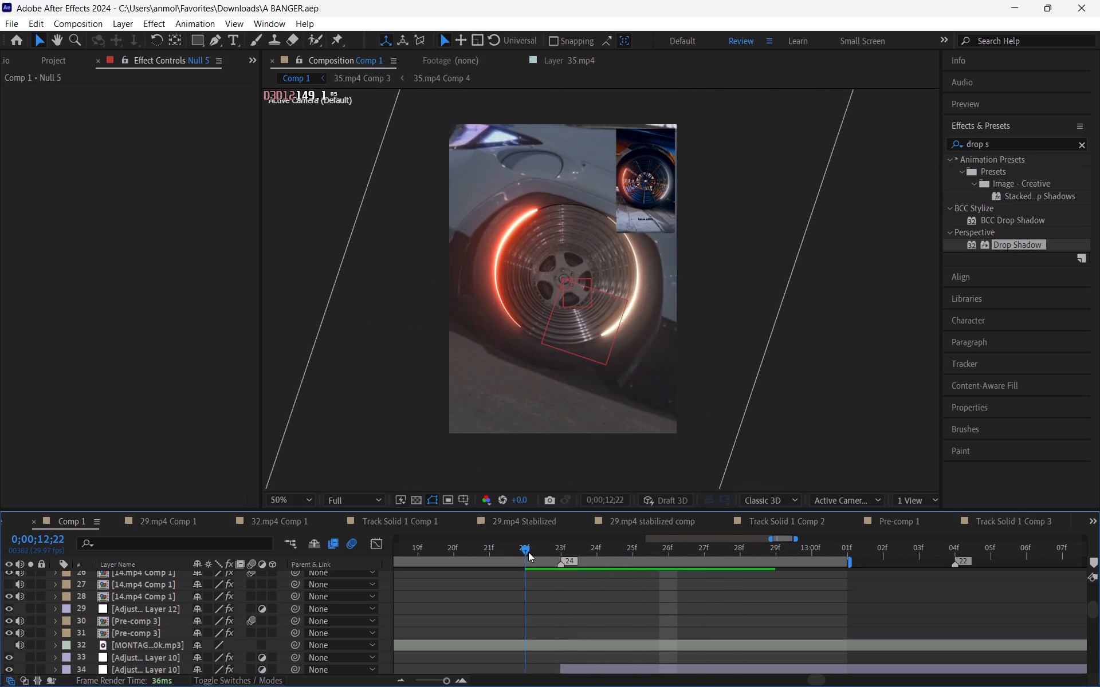
left_click_drag(528, 552, 474, 554)
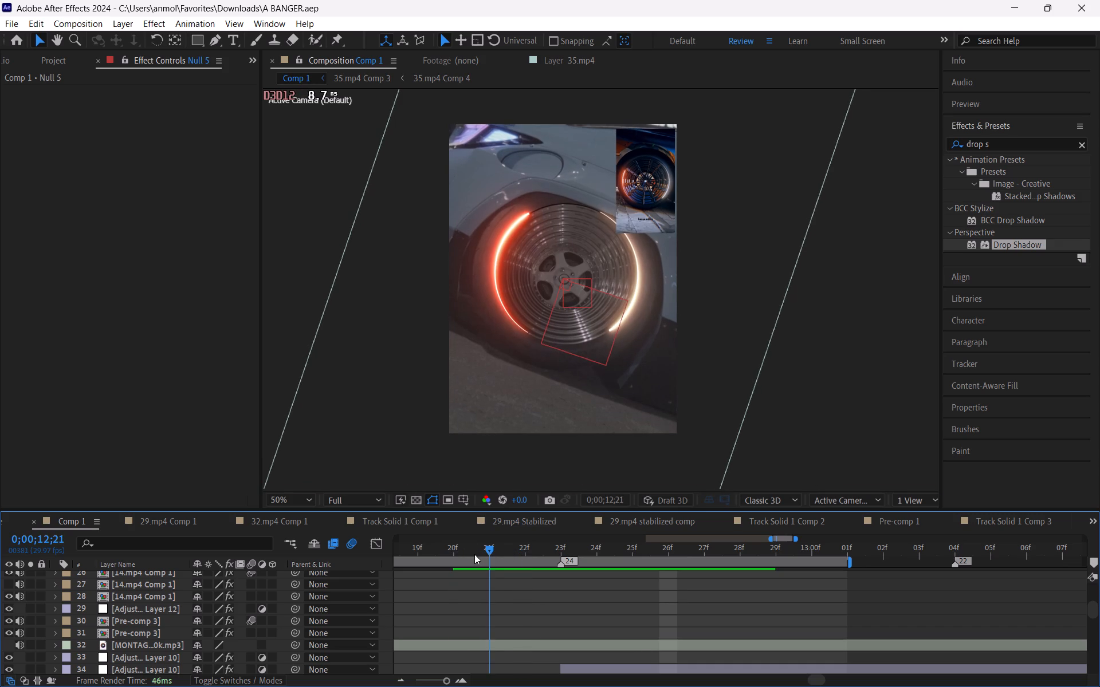
left_click_drag(474, 554, 477, 554)
left_click_drag(489, 551, 677, 561)
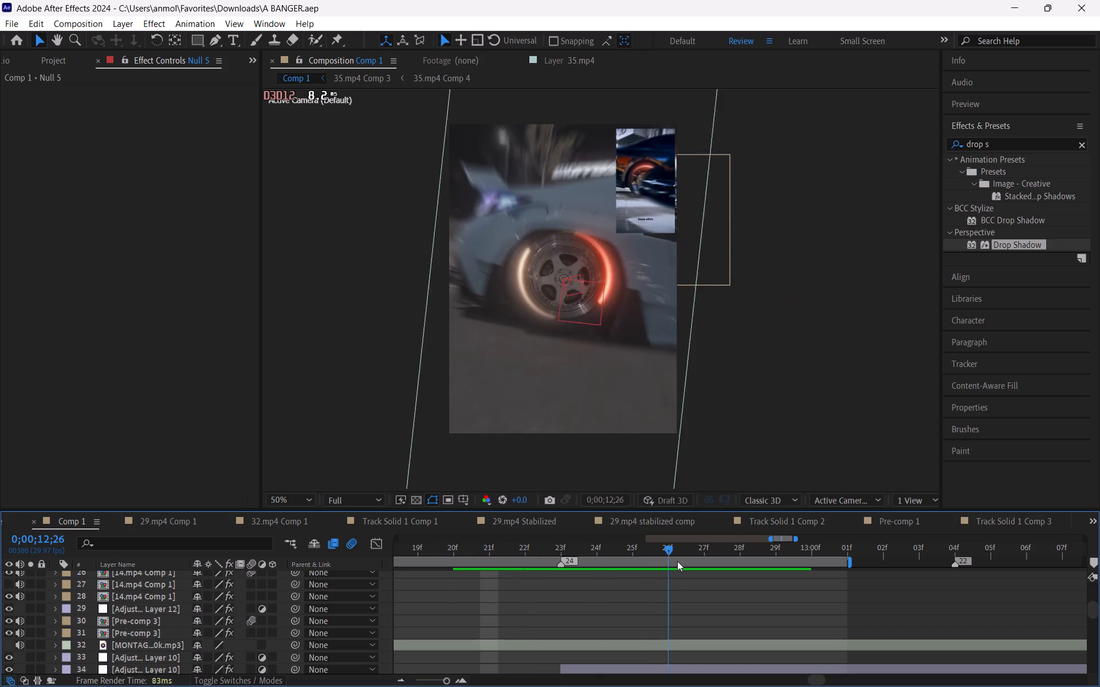
left_click_drag(677, 561, 616, 562)
Make the timeline taller so the null layers and all 36.mp4 wheel layers show together.
scroll(611, 625, "down", 2)
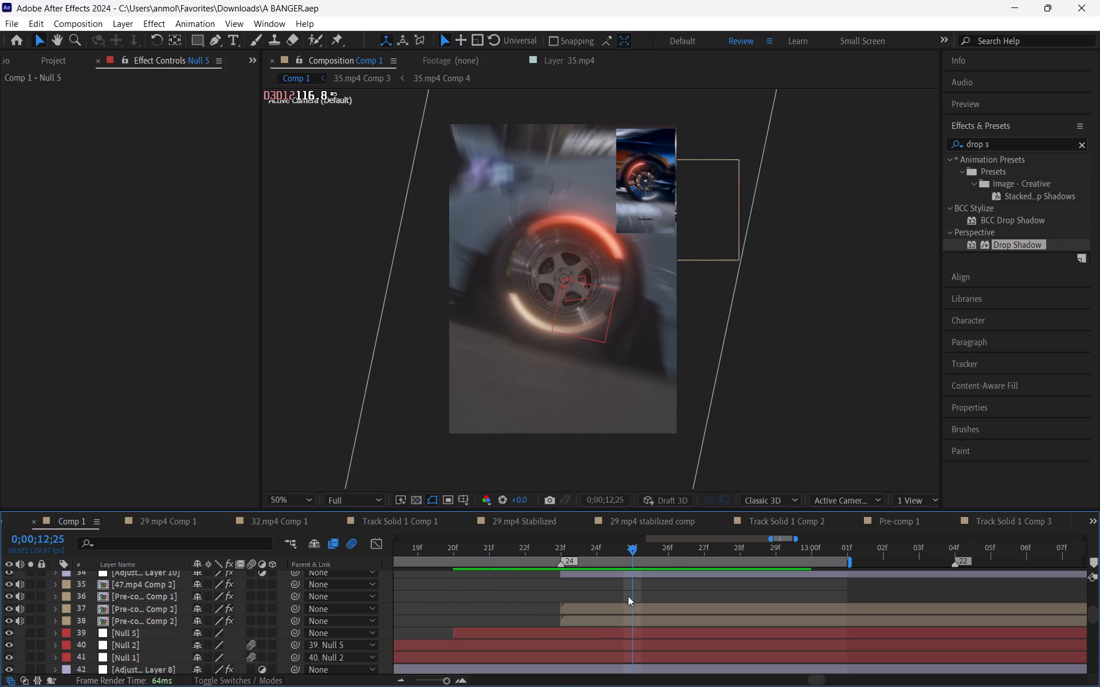
left_click_drag(647, 508, 654, 445)
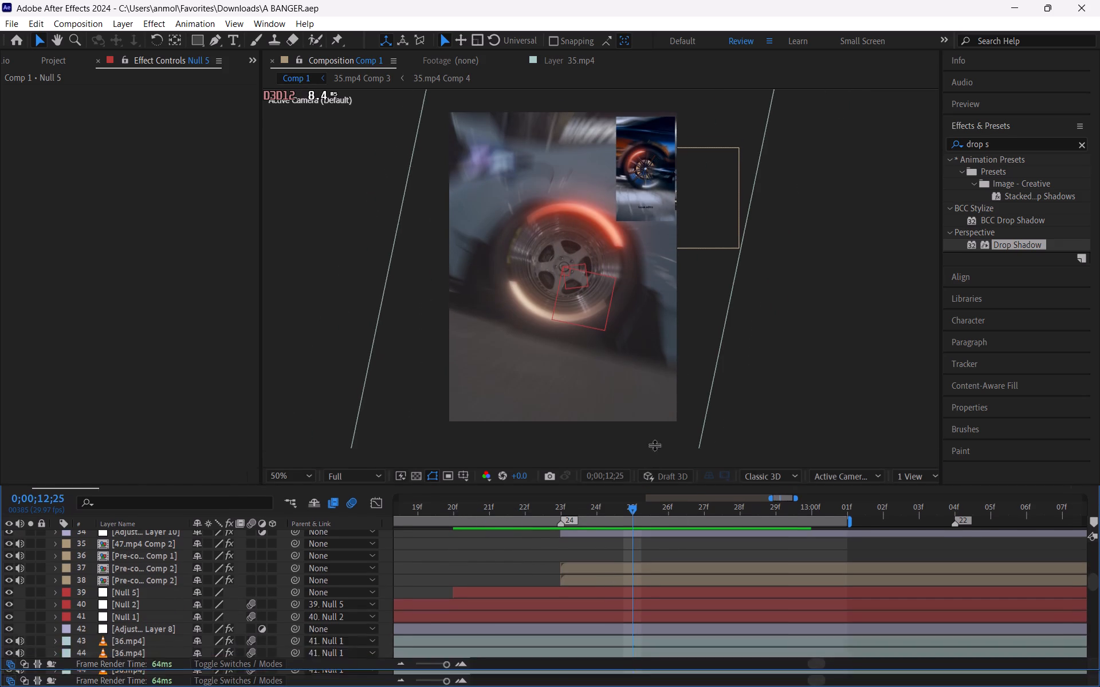
left_click_drag(654, 445, 666, 391)
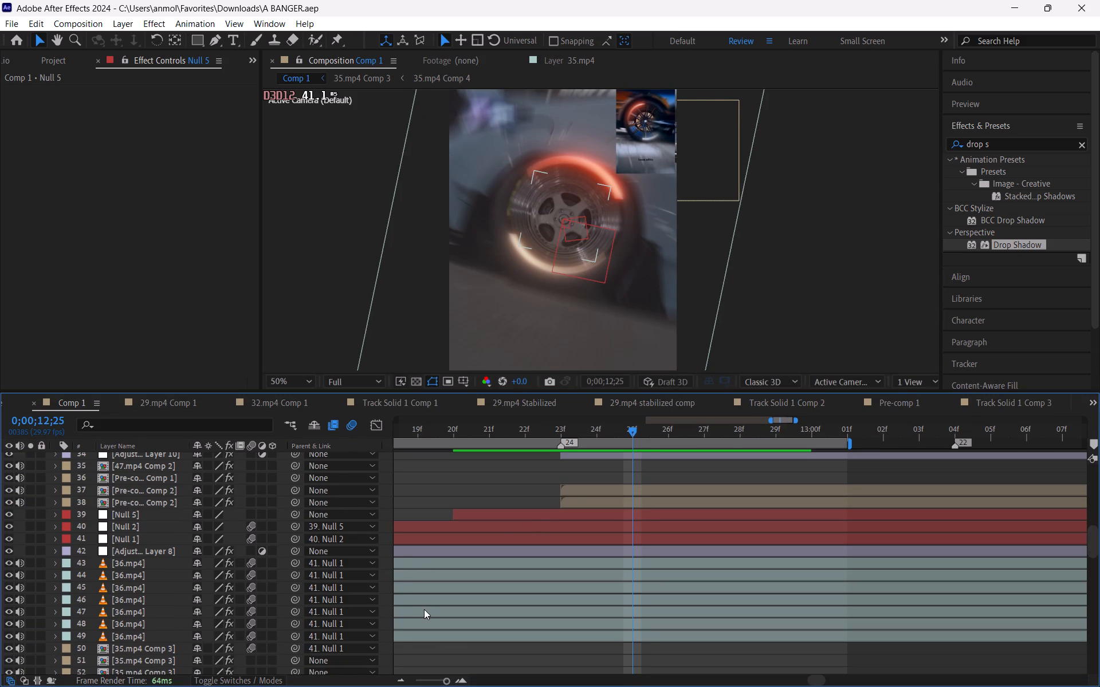
Save the project.
key("ctrl+s")
Preview the wheel zoom animation in Comp 1.
key("space")
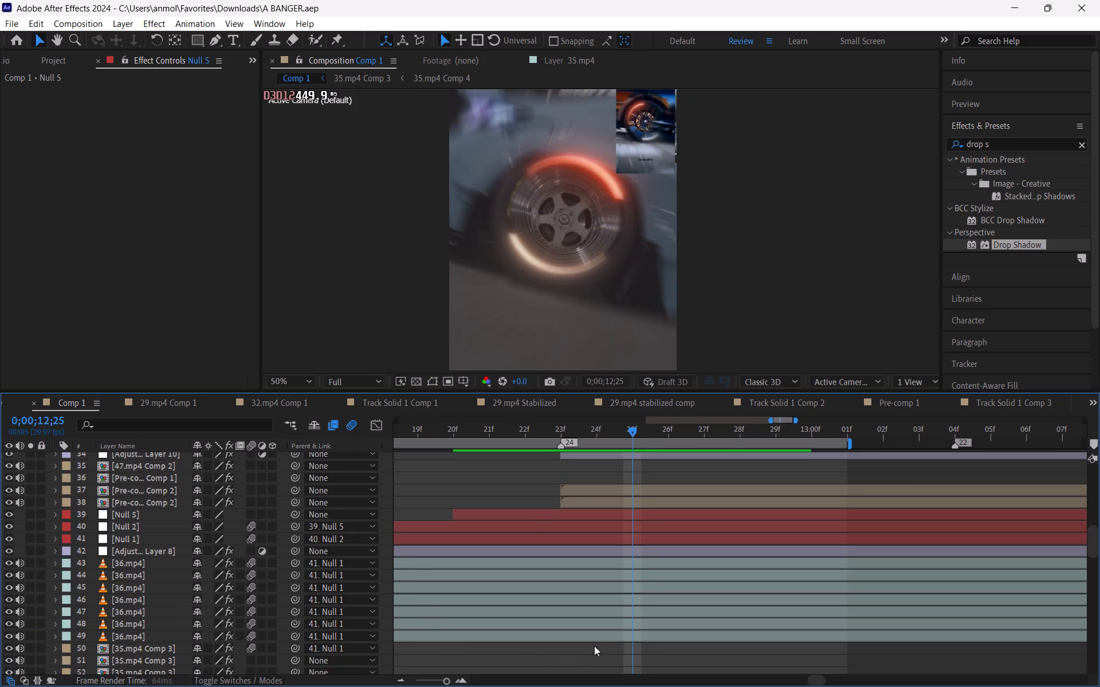
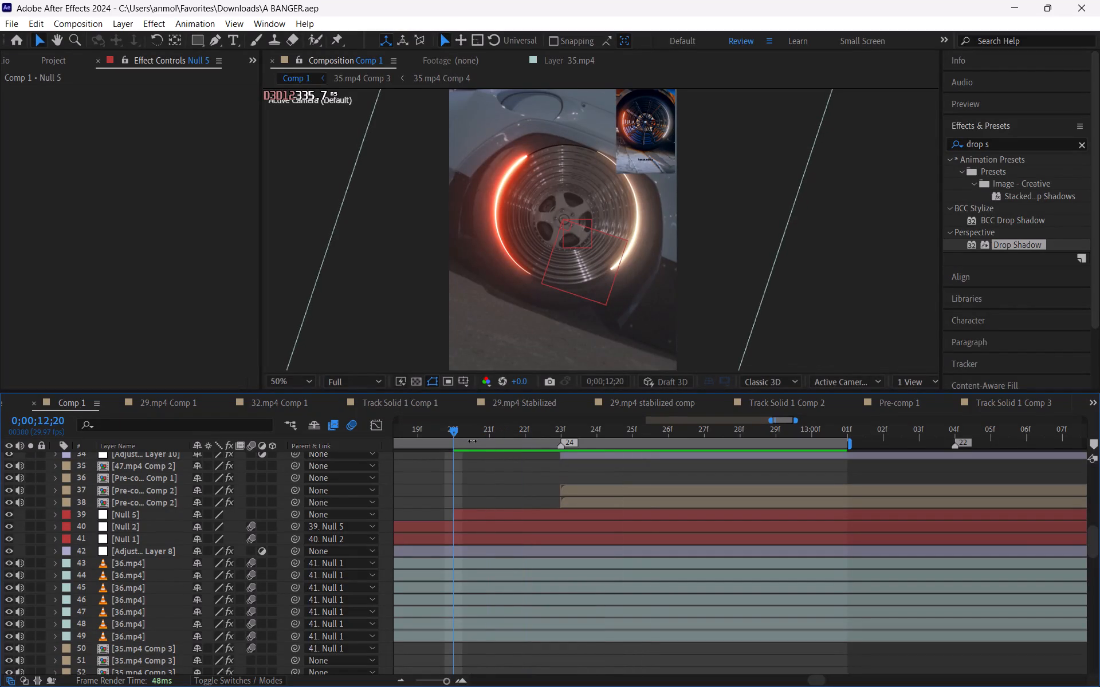
Move the start of Comp 1's work area to 0;00;11;27, aligned with marker 20.
key("minus")
key("minus")
key("space")
key("space")
key("space")
key("space")
key("space")
key("space")
key("space")
key("space")
key("space")
key("space")
key("space")
key("space")
key("space")
key("space")
key("space")
key("space")
key("space")
key("space")
key("space")
key("space")
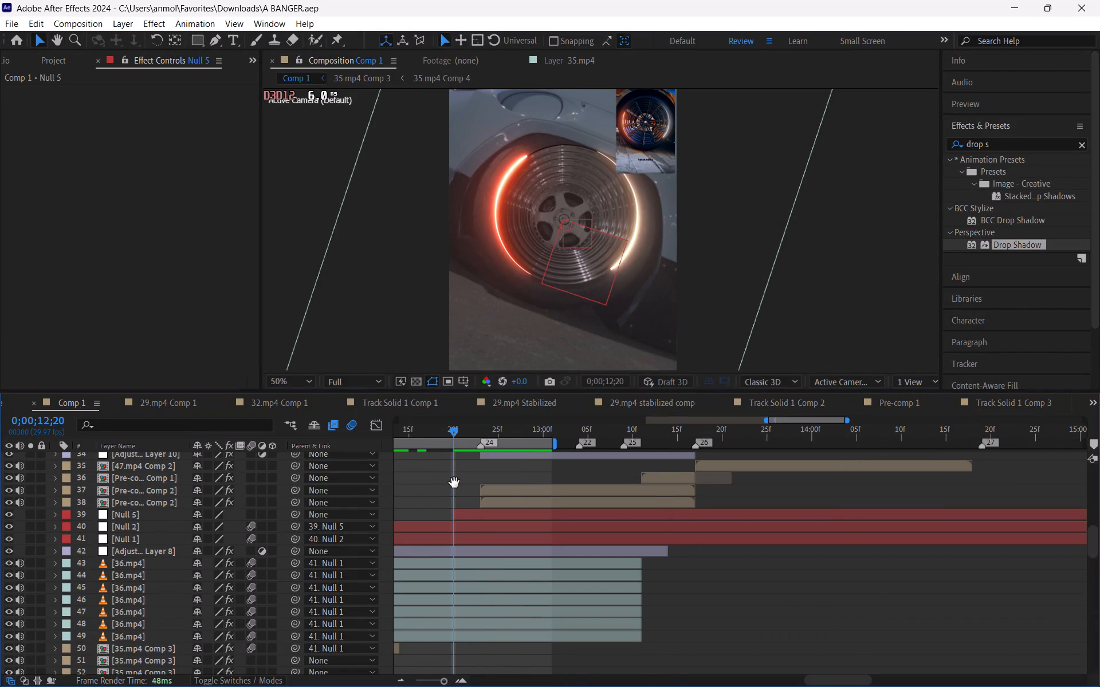
left_click_drag(454, 483, 713, 503)
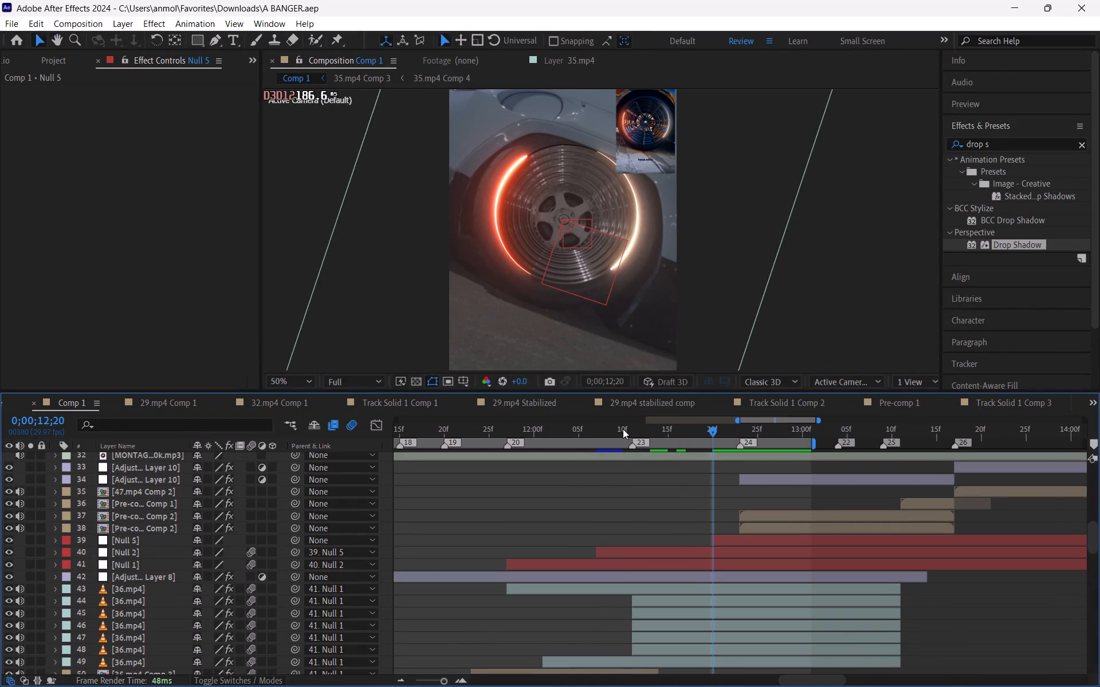
left_click_drag(623, 428, 504, 428)
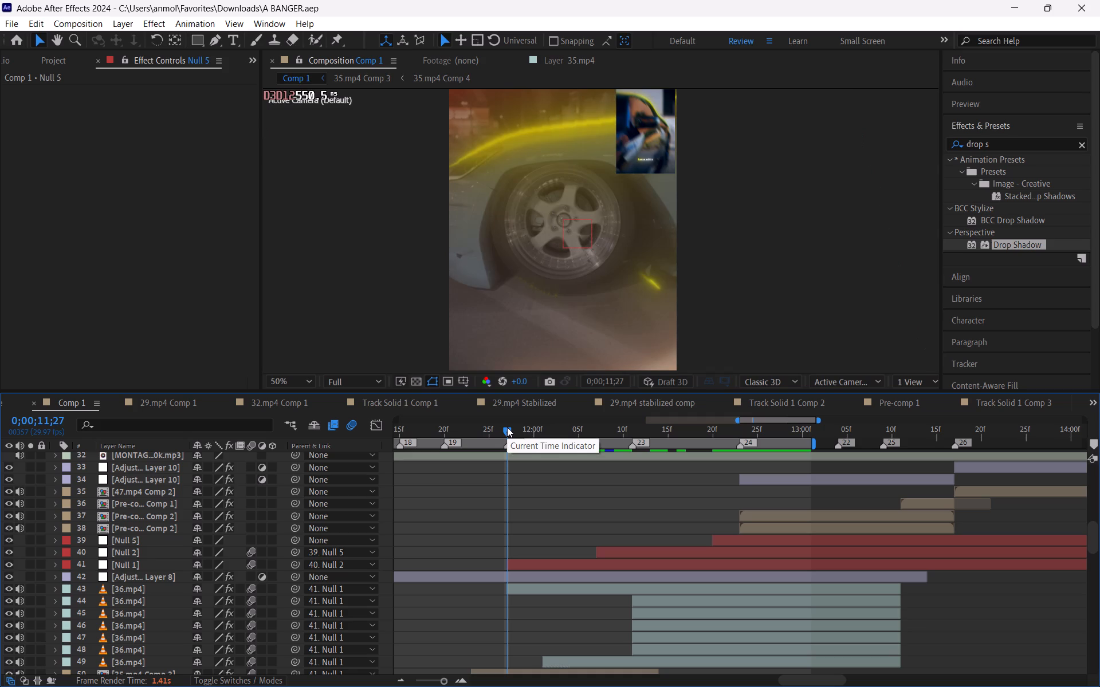
key("space")
key("space")
key("space")
key("space")
key("space")
key("space")
key("space")
key("space")
key("space")
key("space")
key("space")
key("space")
key("space")
key("space")
key("space")
key("space")
key("space")
key("space")
key("space")
key("space")
left_click_drag(525, 526, 804, 542)
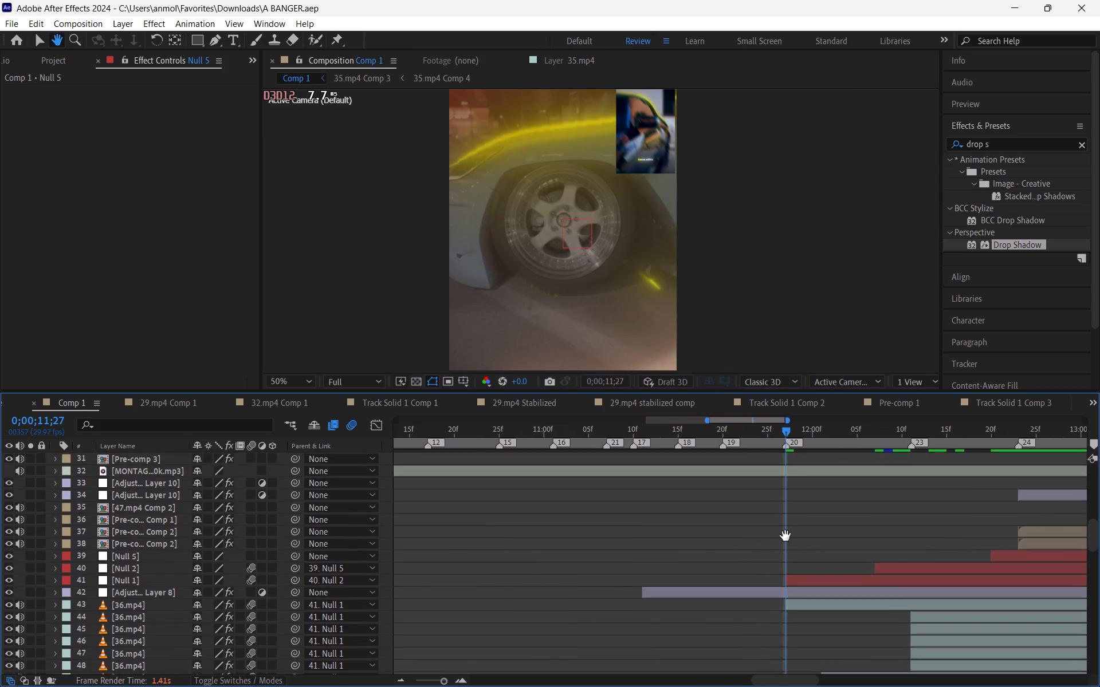
left_click_drag(514, 518, 796, 522)
left_click_drag(571, 511, 896, 513)
left_click_drag(462, 503, 484, 503)
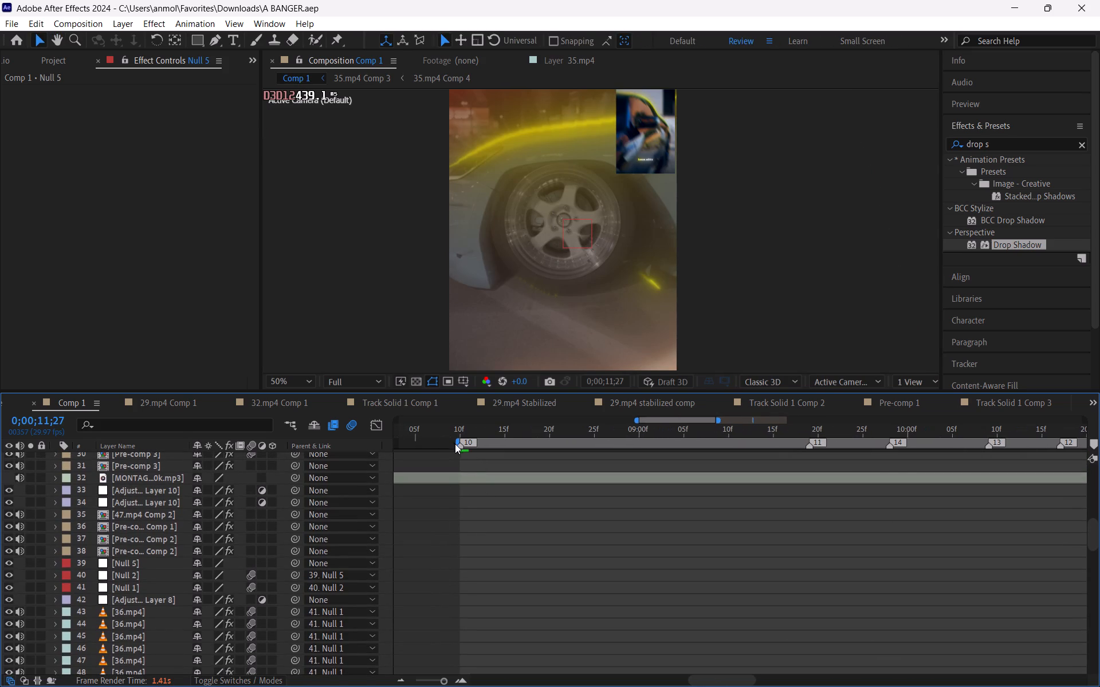
left_click_drag(456, 440, 784, 452)
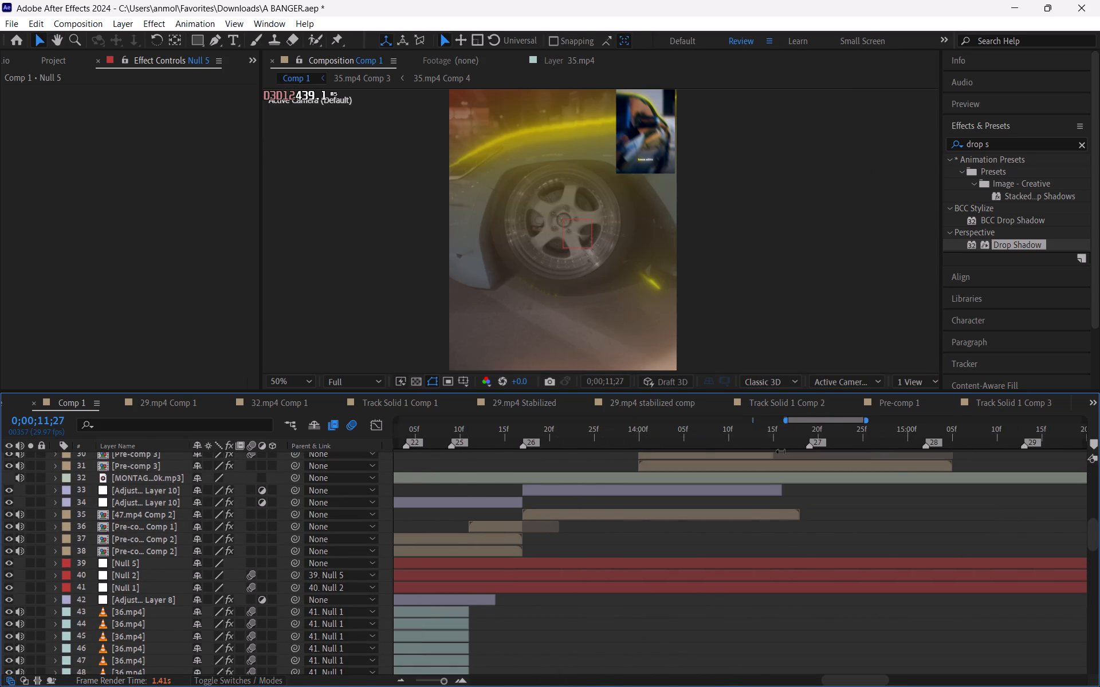
left_click_drag(784, 452, 1022, 473)
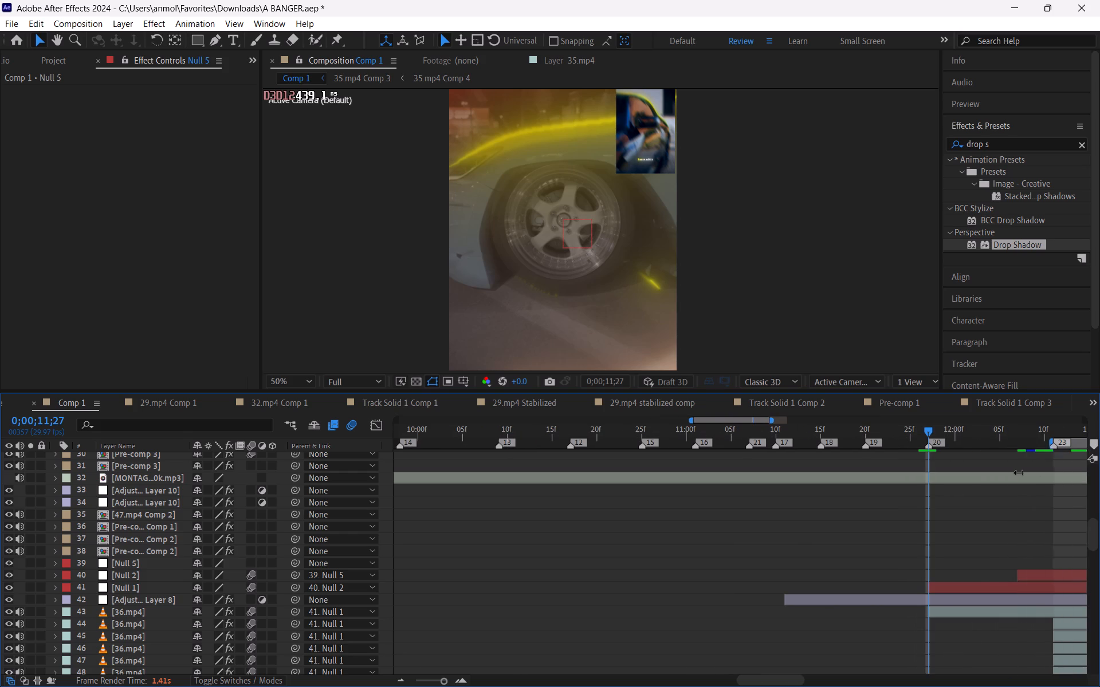
left_click_drag(1022, 473, 921, 468)
Scrub Comp 1 between about 0;00;12;02 and 0;00;12;28 to examine the wheel zoom against the reference clip.
key("space")
key("space")
key("space")
key("space")
key("space")
key("space")
key("space")
key("space")
key("space")
key("space")
key("space")
key("space")
key("space")
key("space")
key("space")
key("space")
key("space")
key("space")
key("space")
key("space")
left_click_drag(973, 475, 689, 499)
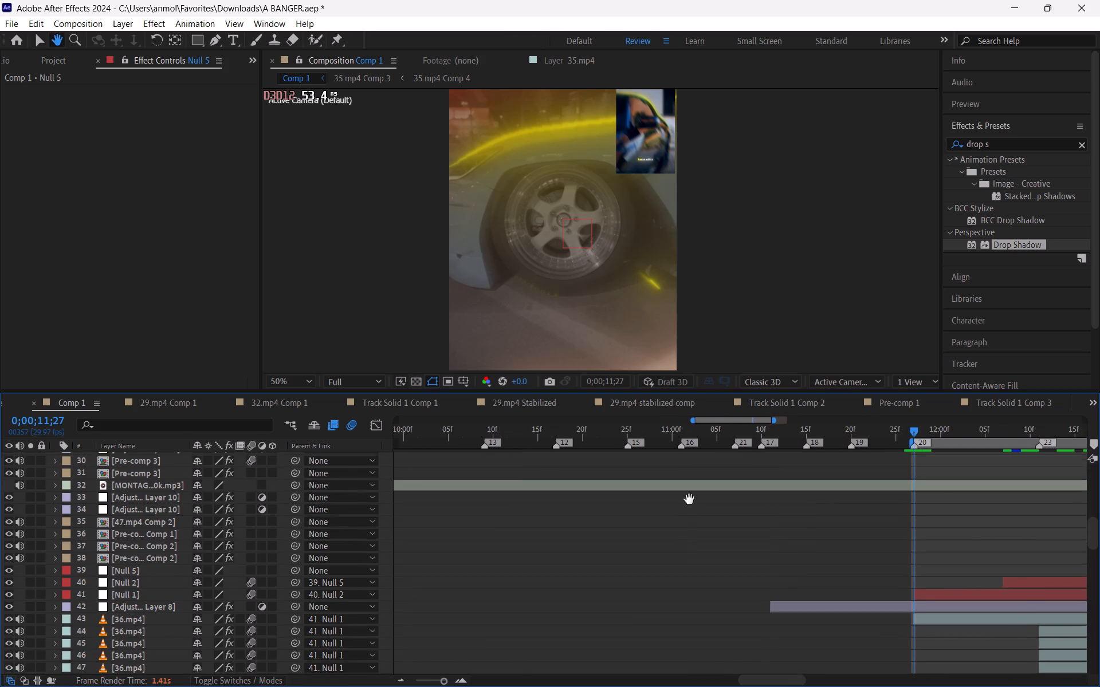
left_click_drag(689, 499, 681, 500)
left_click_drag(710, 479, 537, 485)
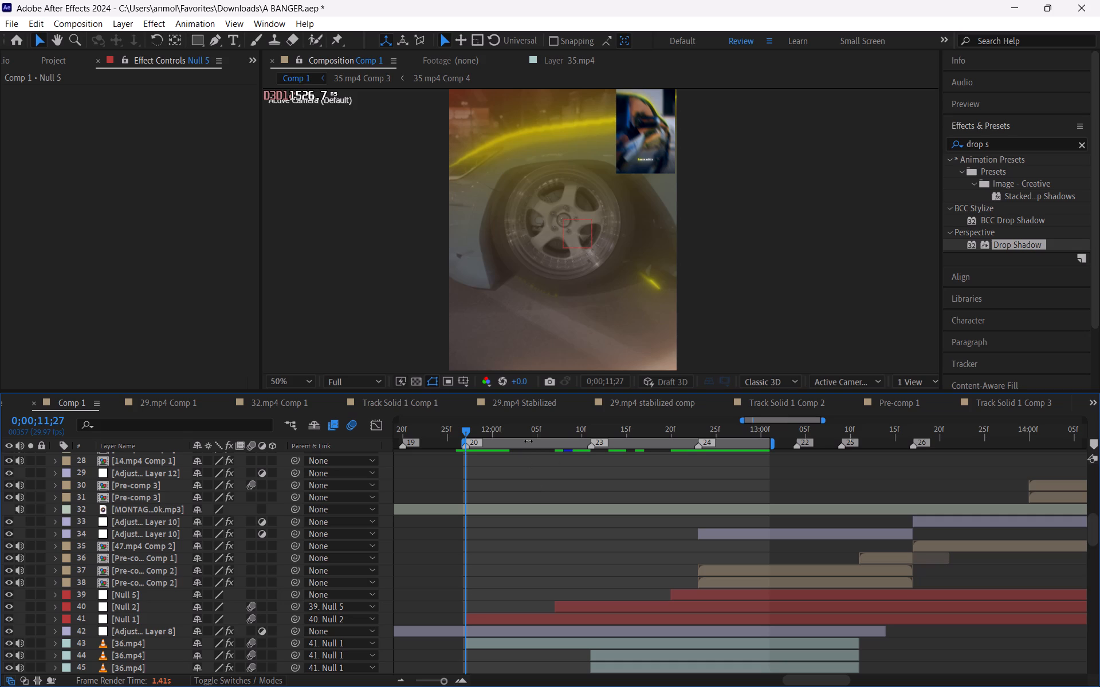
left_click(510, 432)
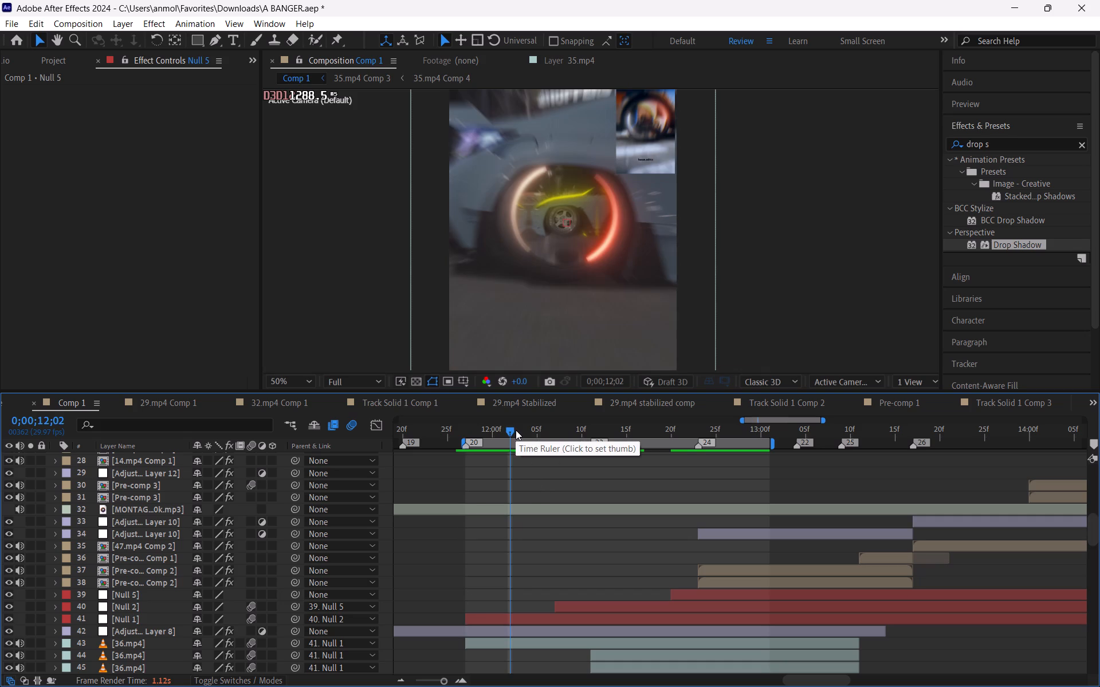
left_click(516, 430)
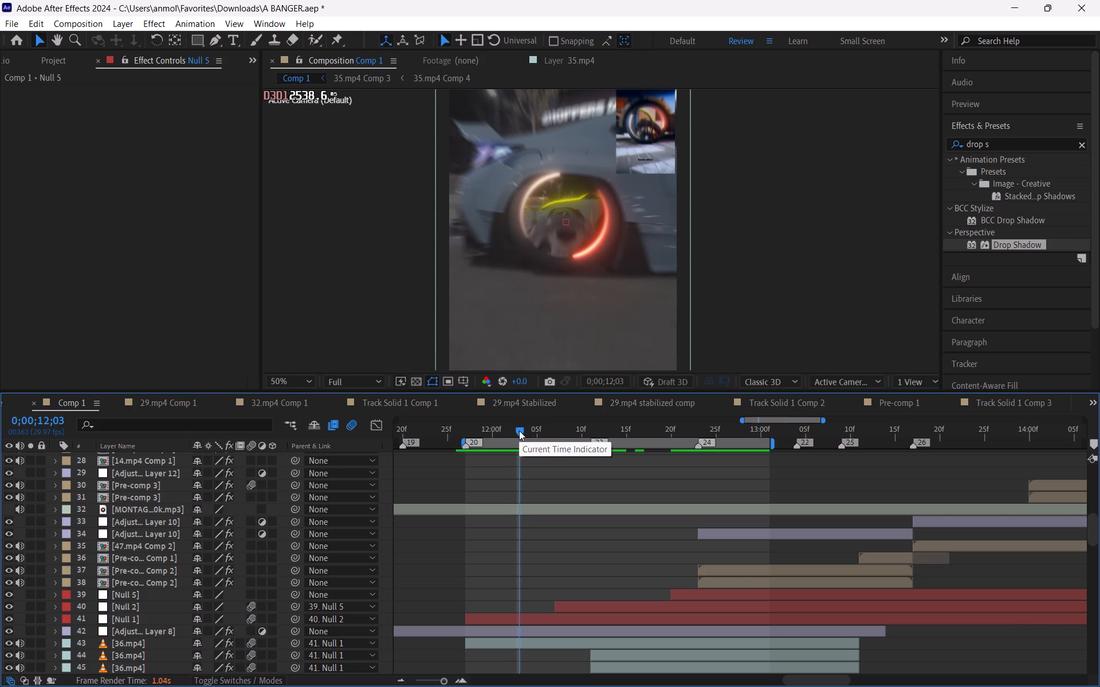
left_click_drag(519, 431, 526, 431)
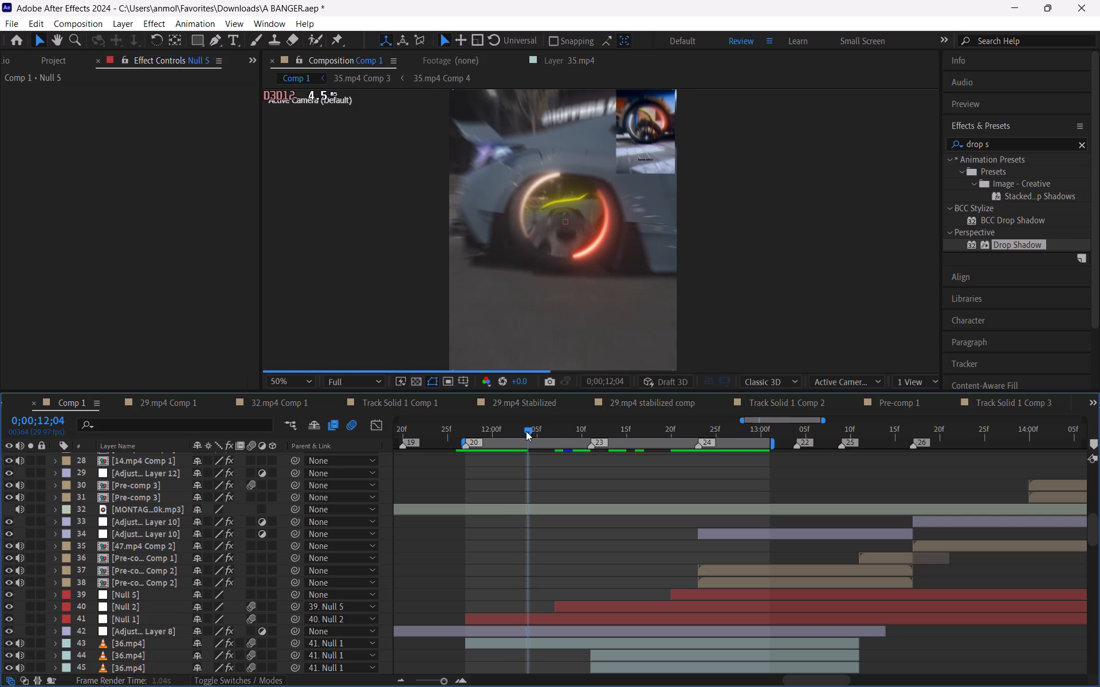
left_click_drag(526, 431, 532, 433)
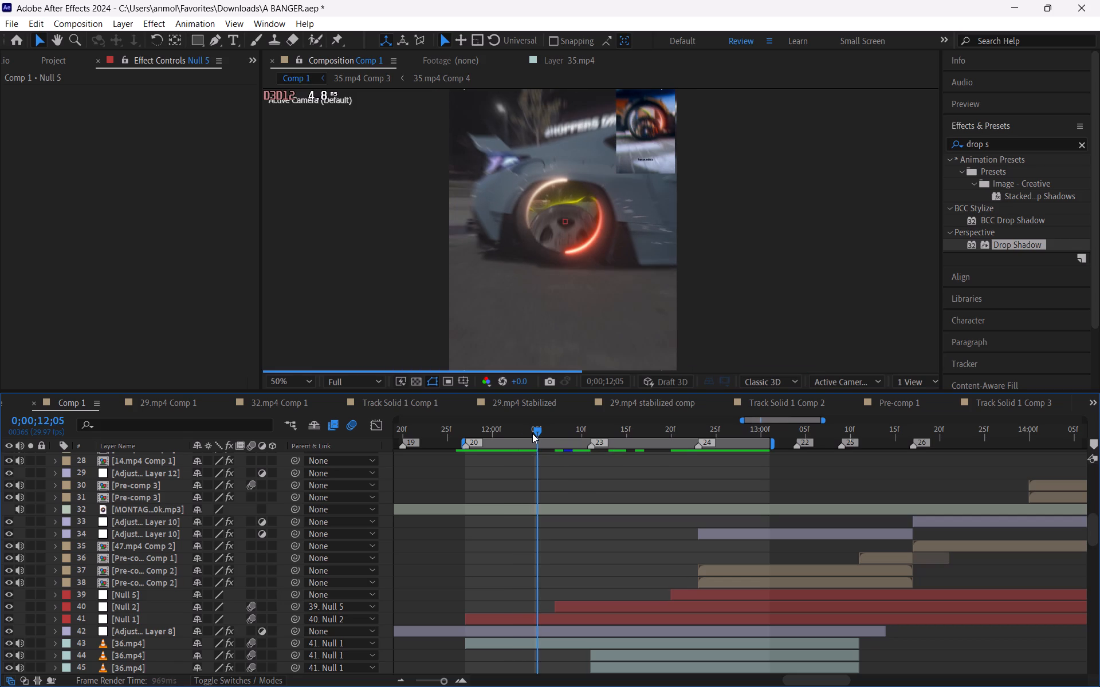
left_click_drag(532, 433, 543, 439)
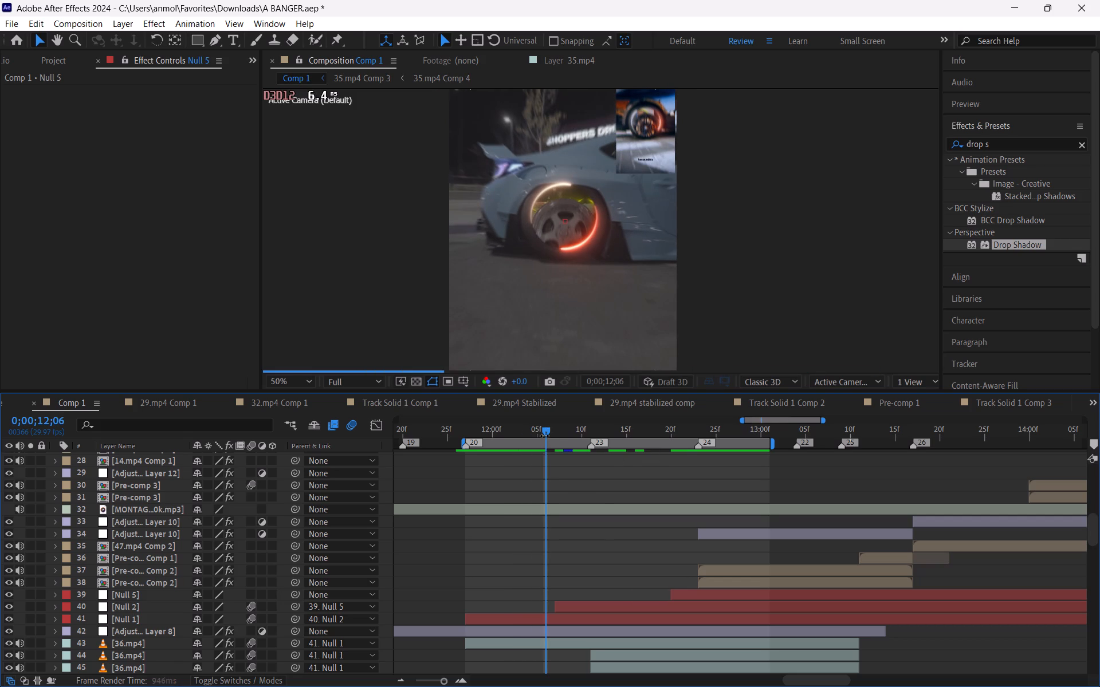
left_click_drag(558, 433, 590, 471)
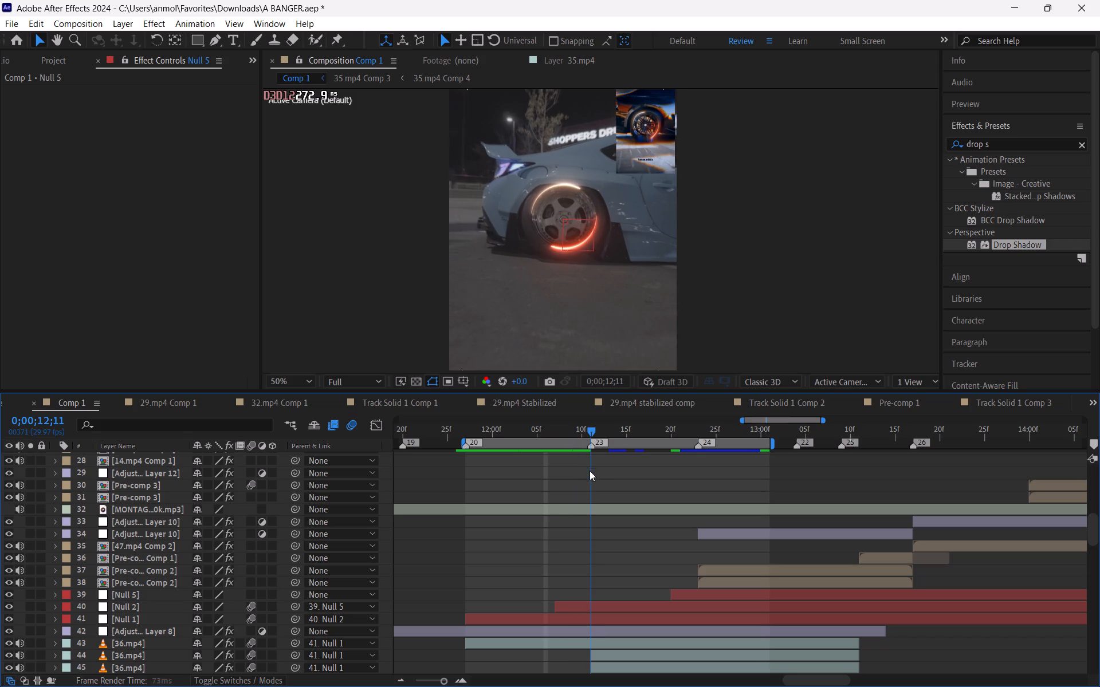
left_click_drag(590, 471, 628, 492)
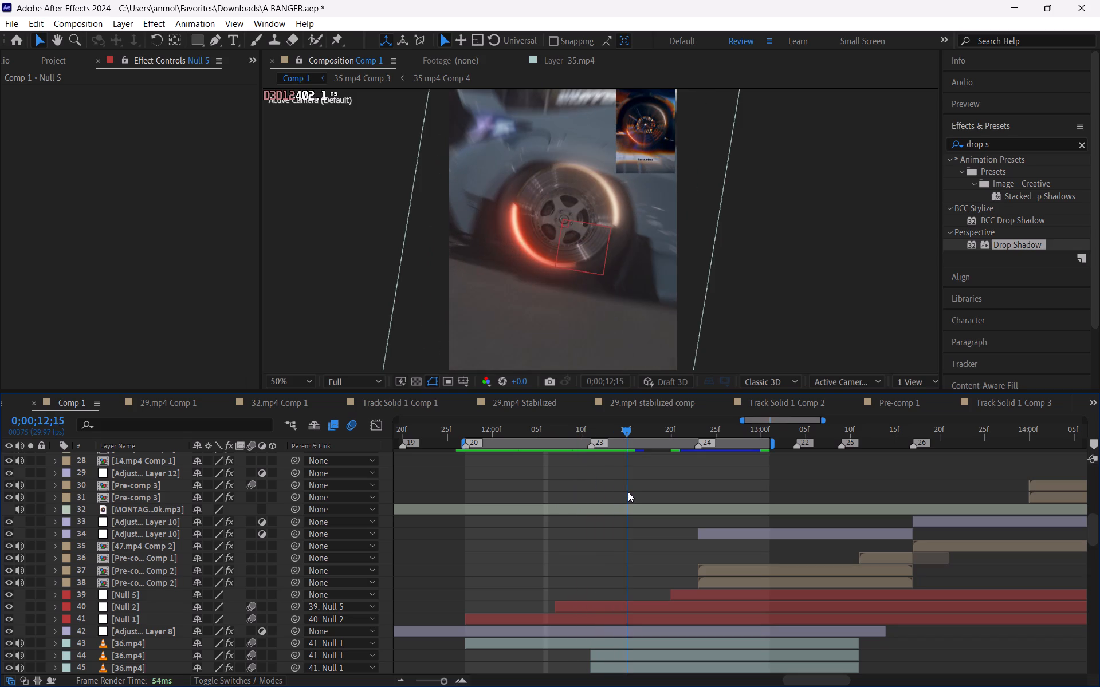
left_click_drag(628, 492, 667, 519)
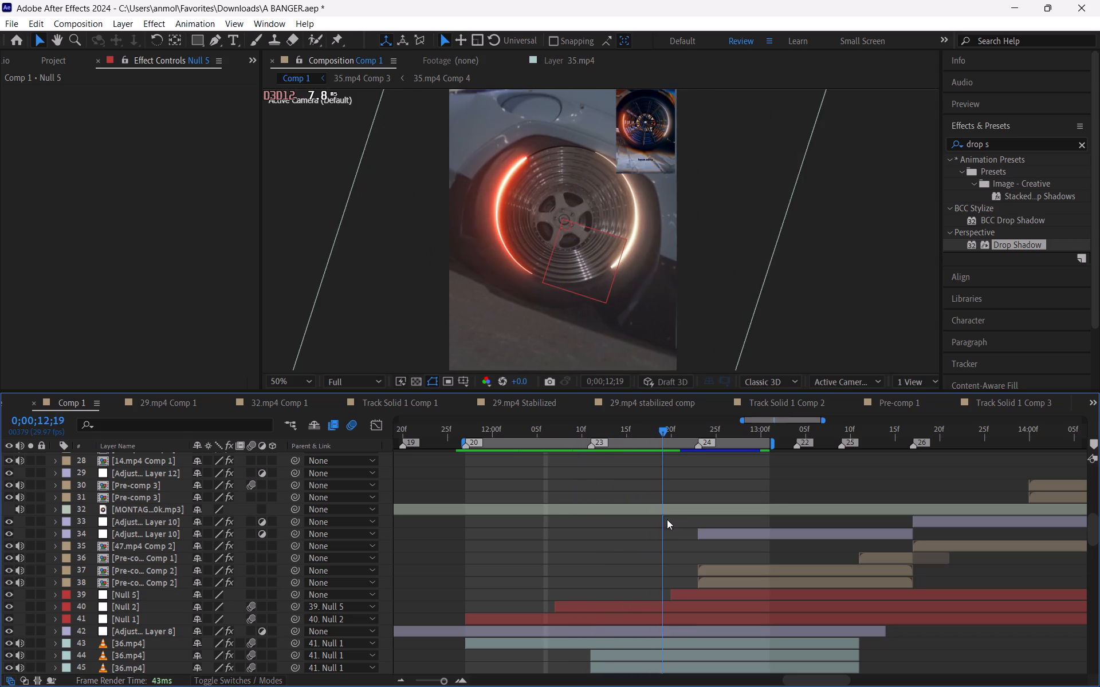
left_click_drag(667, 519, 743, 574)
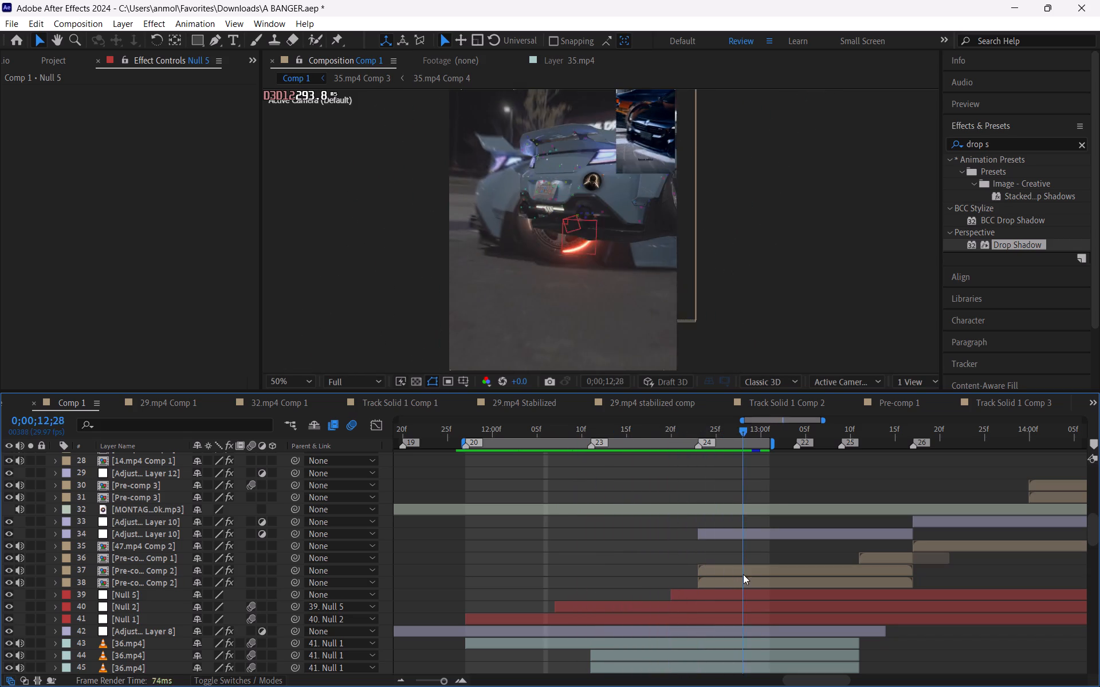
left_click_drag(743, 574, 562, 570)
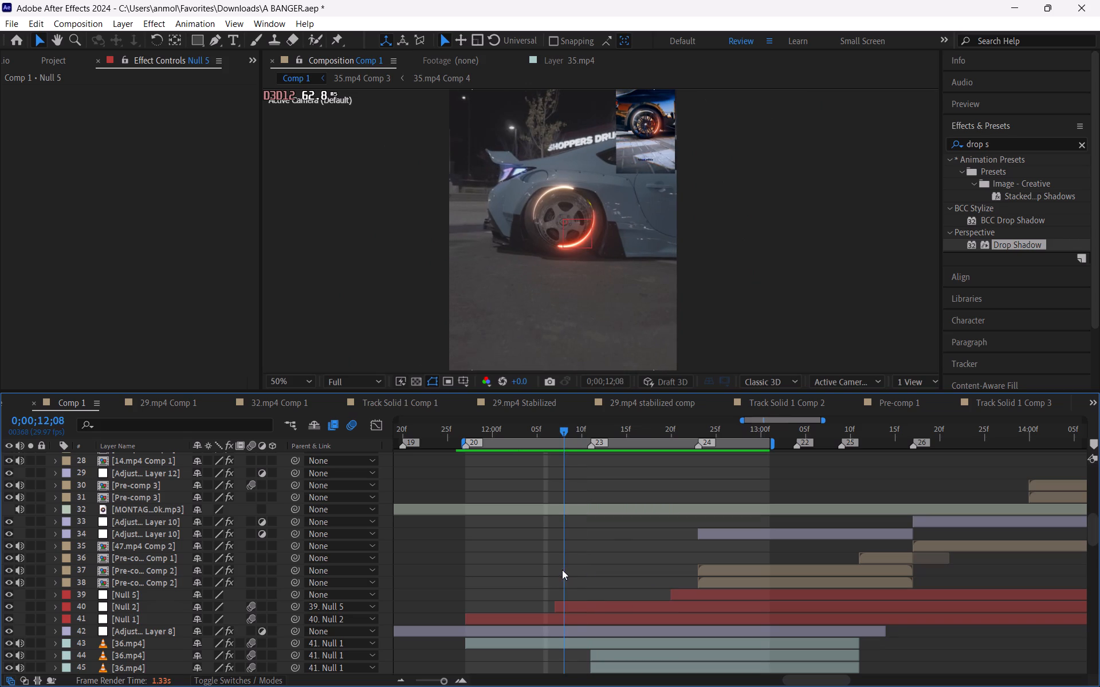
left_click_drag(562, 570, 689, 613)
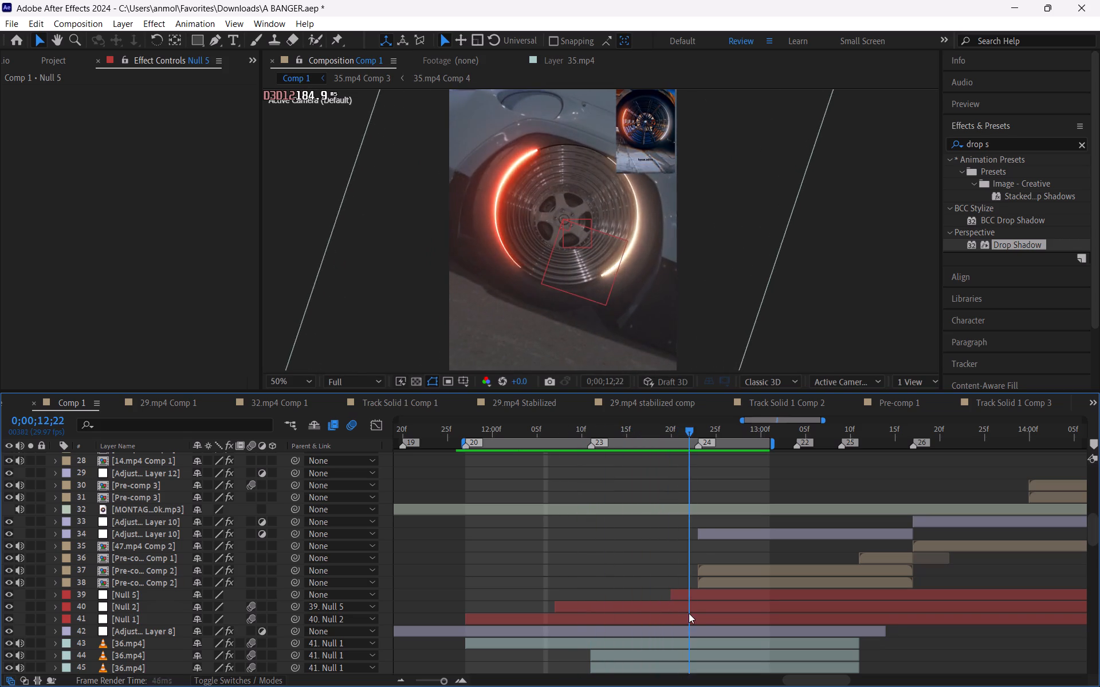
left_click_drag(689, 613, 712, 622)
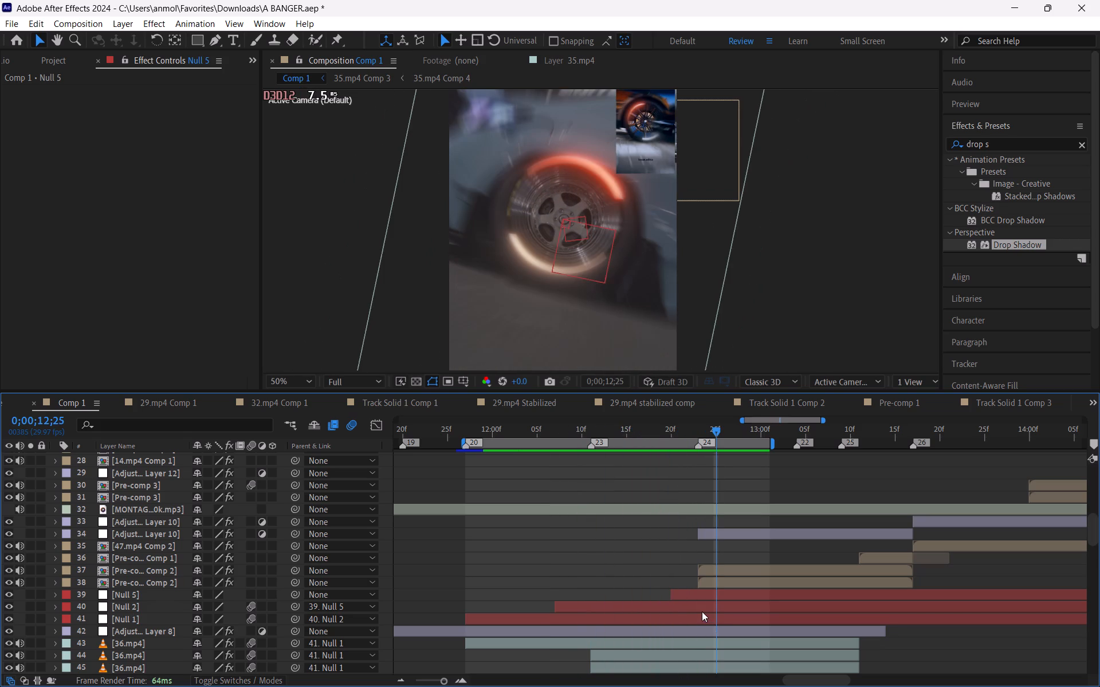
Preview the wheel zoom within the work area and inspect the frames from 0;00;12;23 back to 0;00;12;21.
key("space")
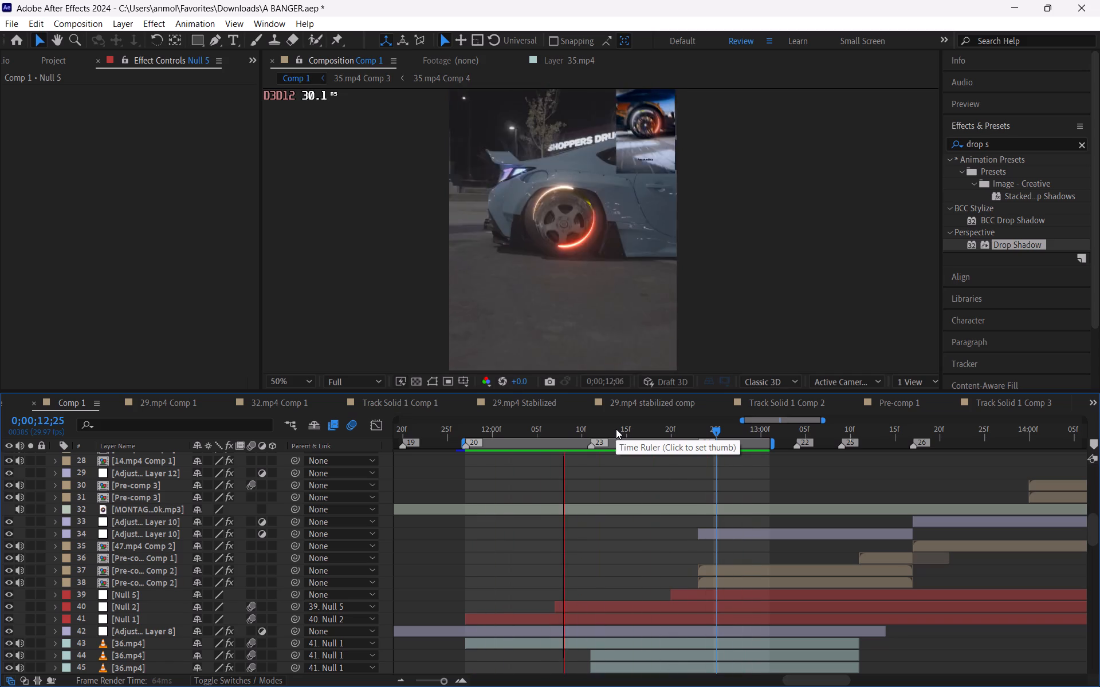
left_click_drag(616, 429, 694, 463)
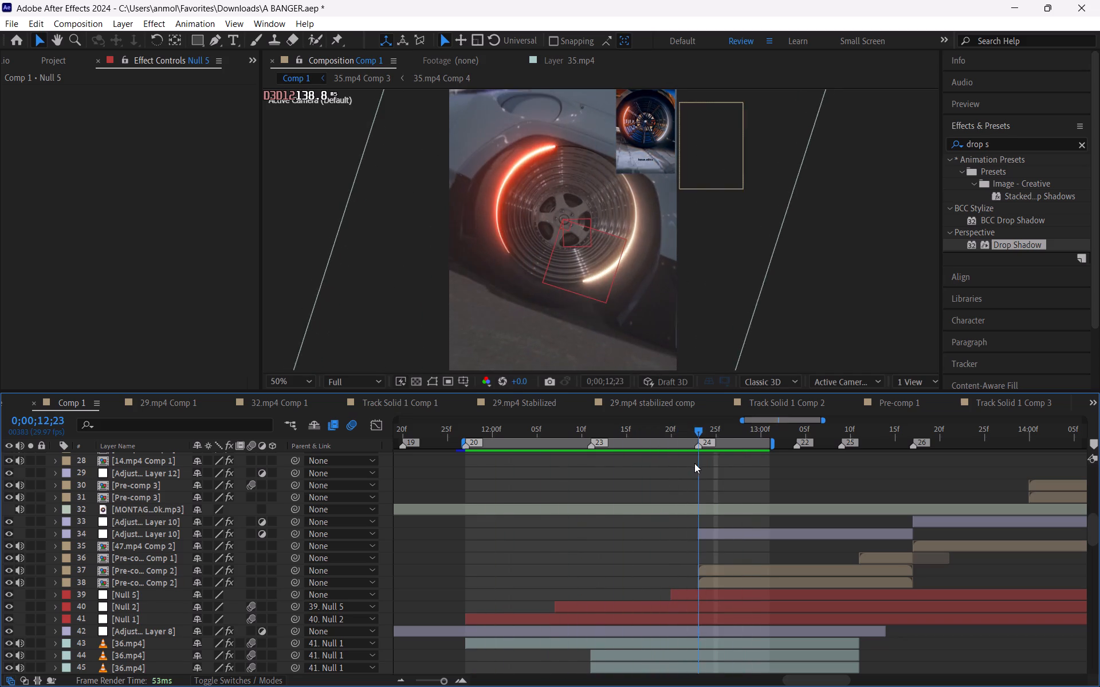
left_click_drag(694, 463, 687, 464)
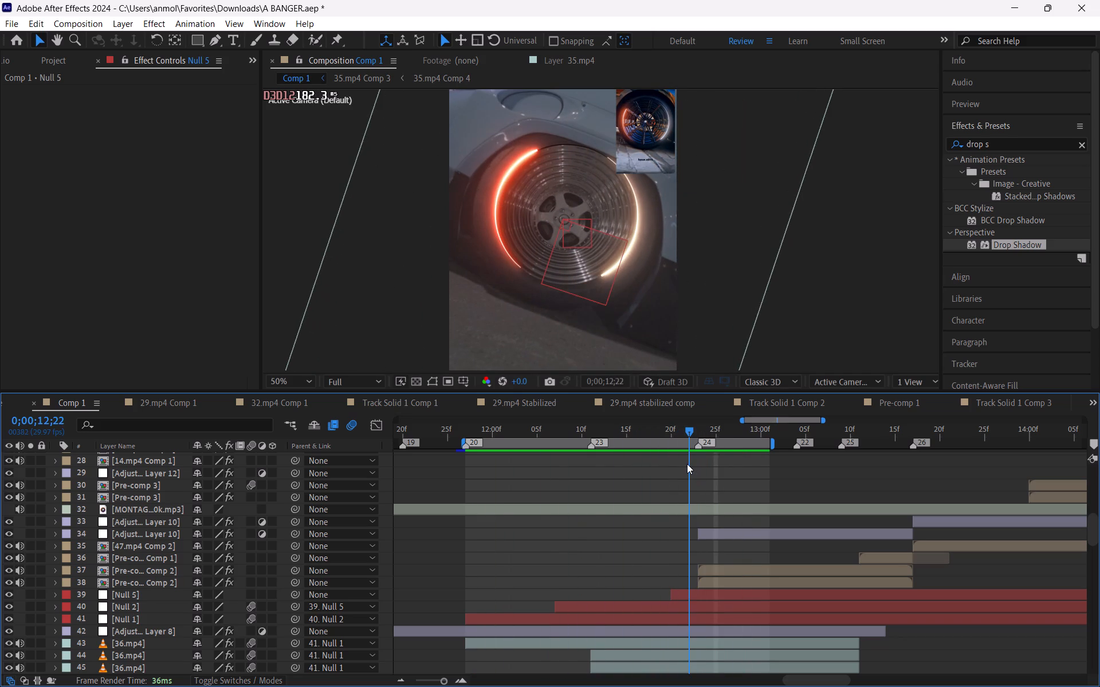
left_click_drag(687, 464, 681, 463)
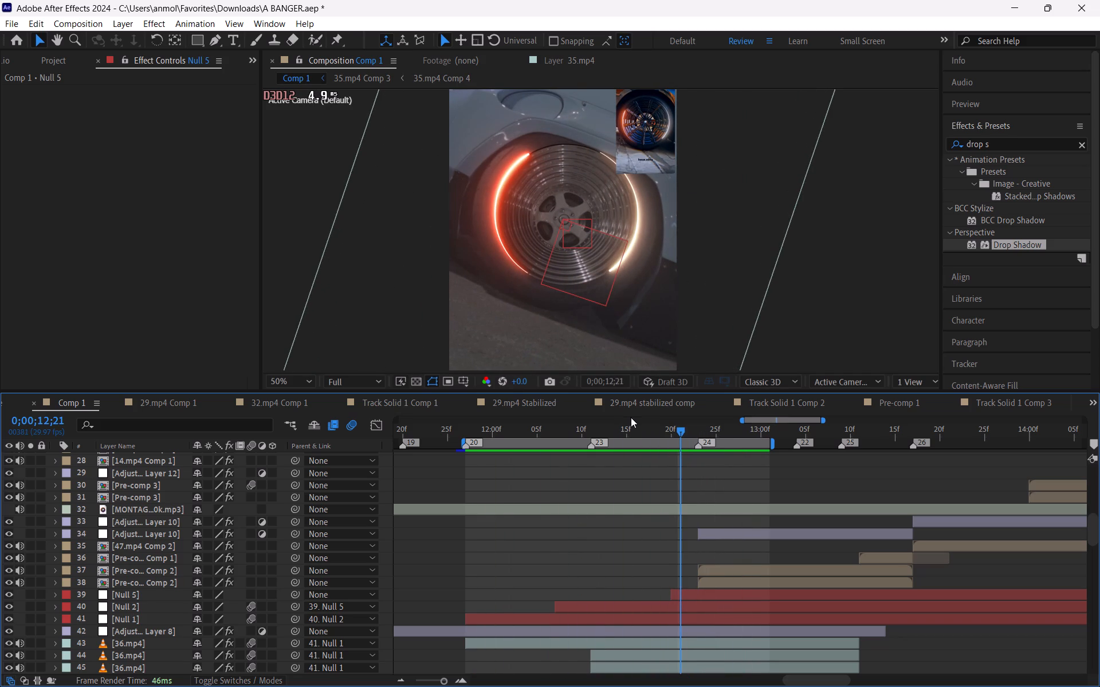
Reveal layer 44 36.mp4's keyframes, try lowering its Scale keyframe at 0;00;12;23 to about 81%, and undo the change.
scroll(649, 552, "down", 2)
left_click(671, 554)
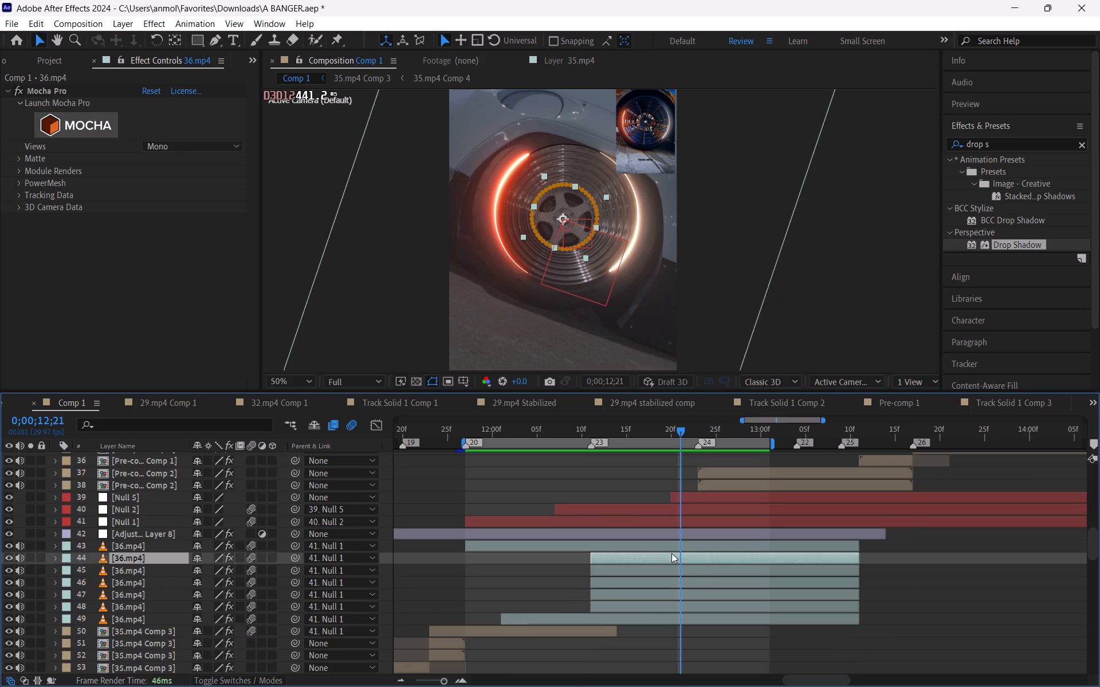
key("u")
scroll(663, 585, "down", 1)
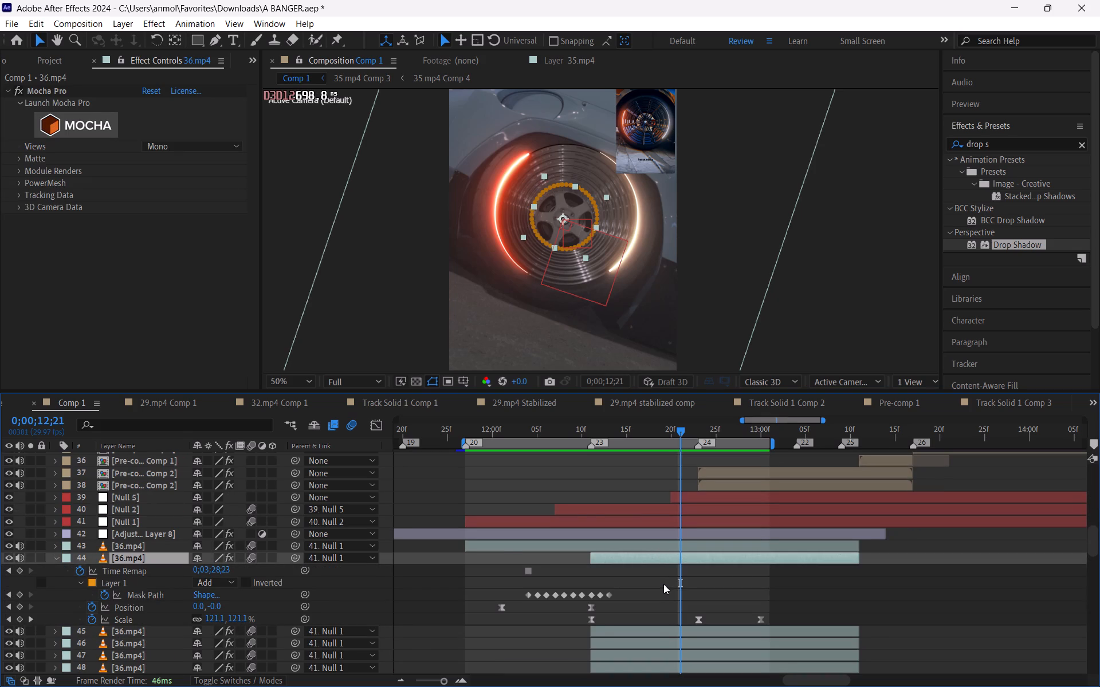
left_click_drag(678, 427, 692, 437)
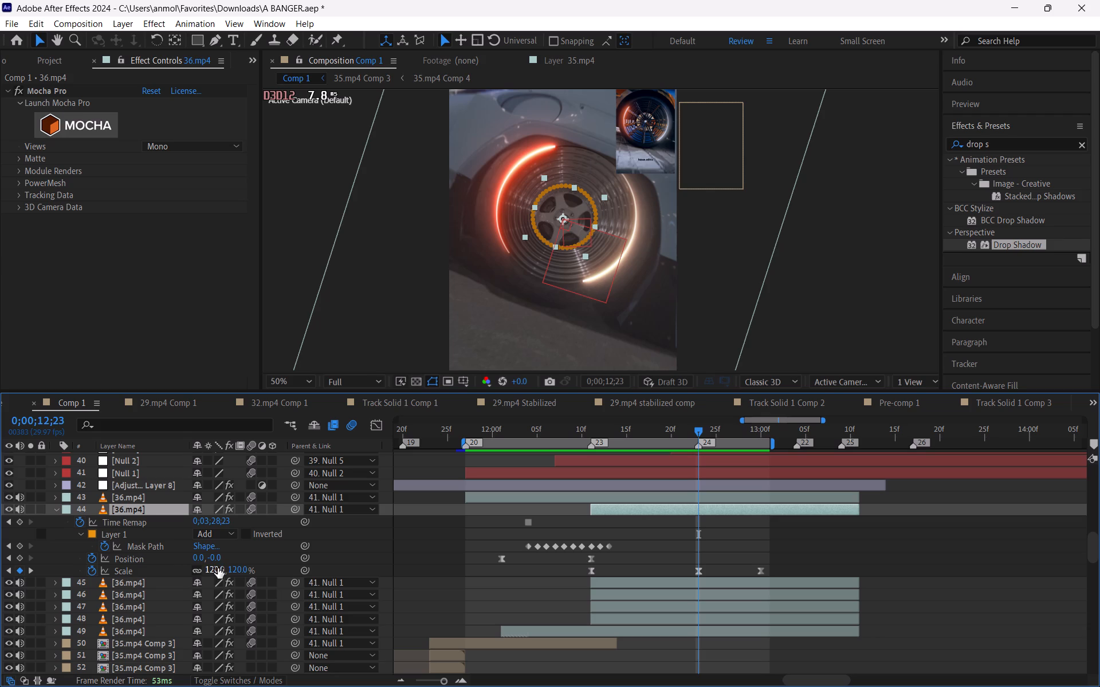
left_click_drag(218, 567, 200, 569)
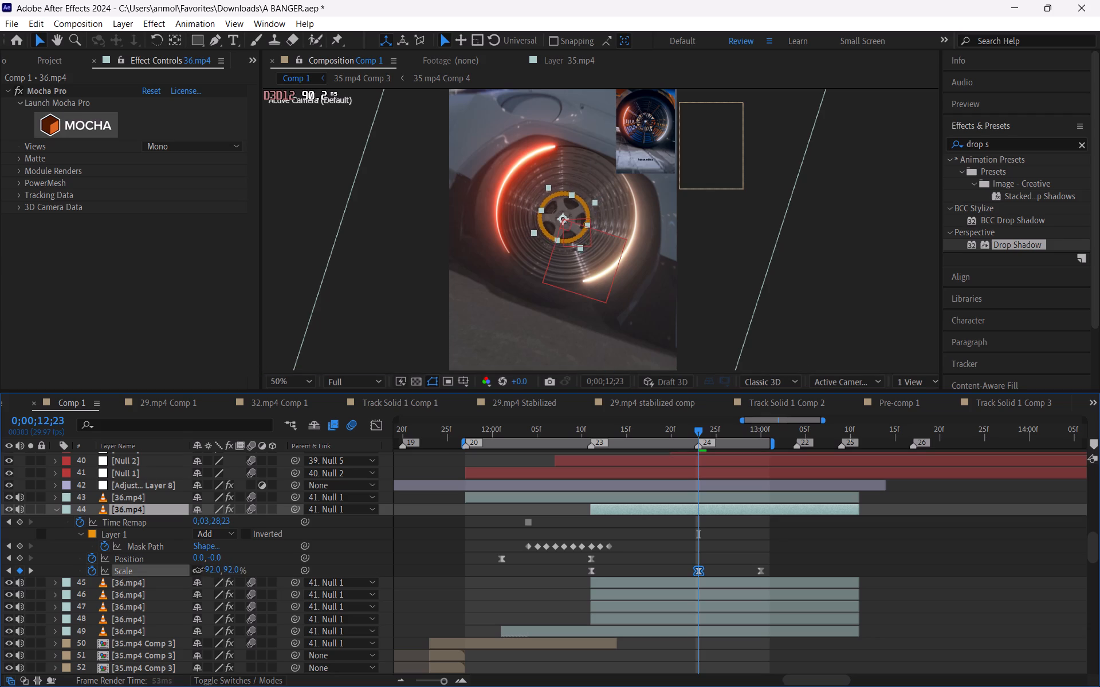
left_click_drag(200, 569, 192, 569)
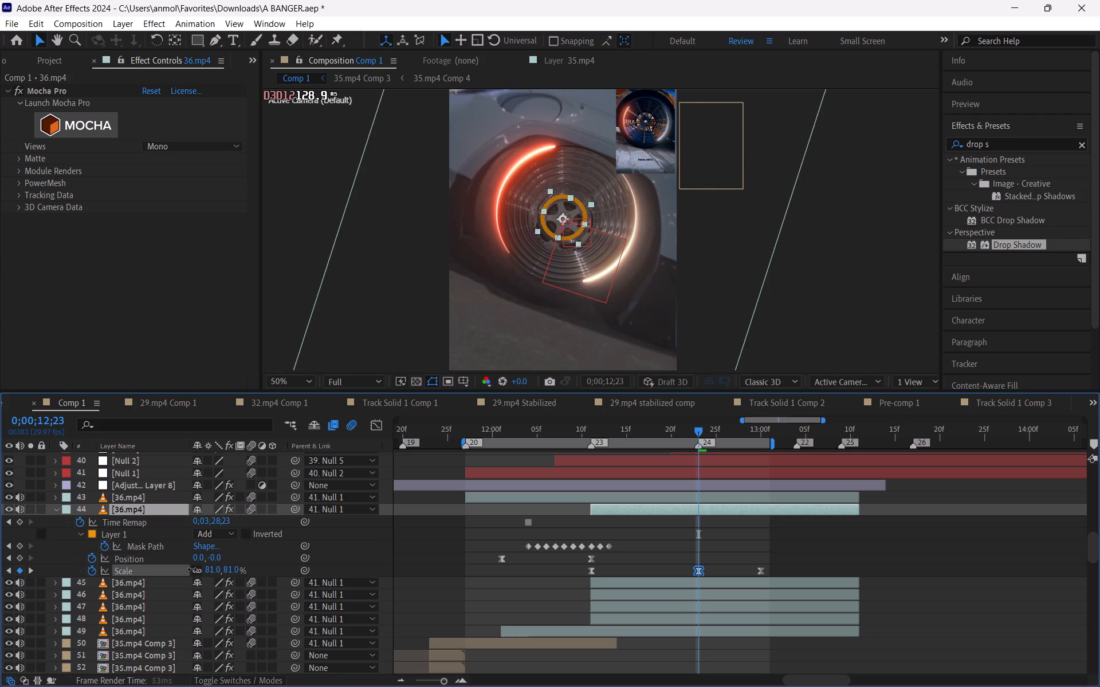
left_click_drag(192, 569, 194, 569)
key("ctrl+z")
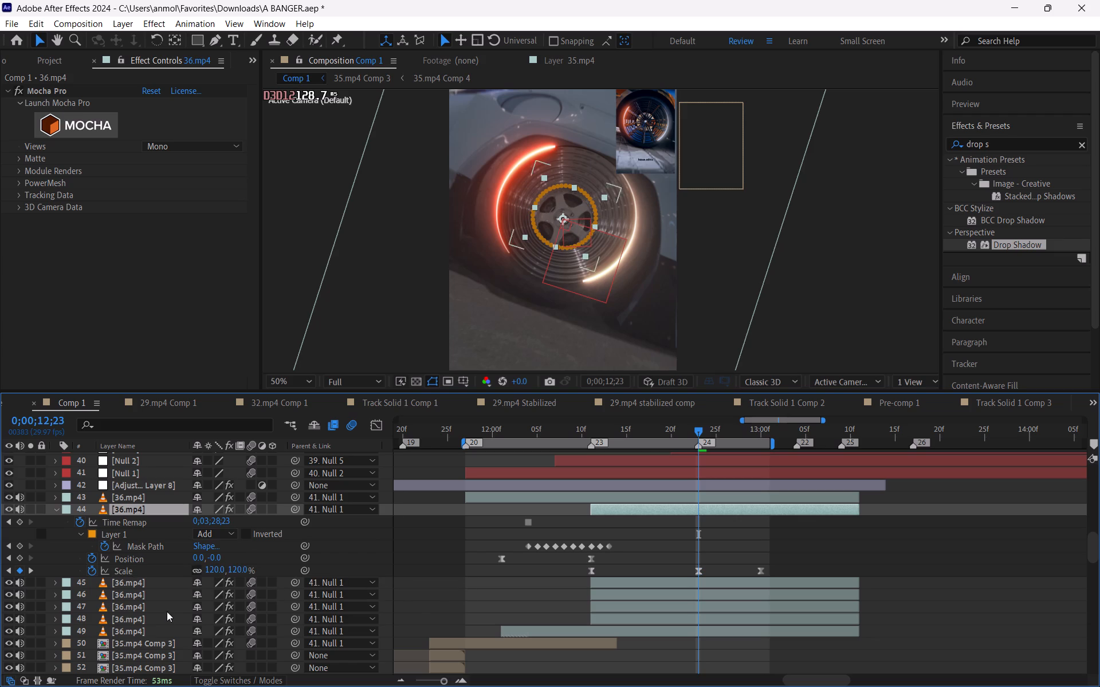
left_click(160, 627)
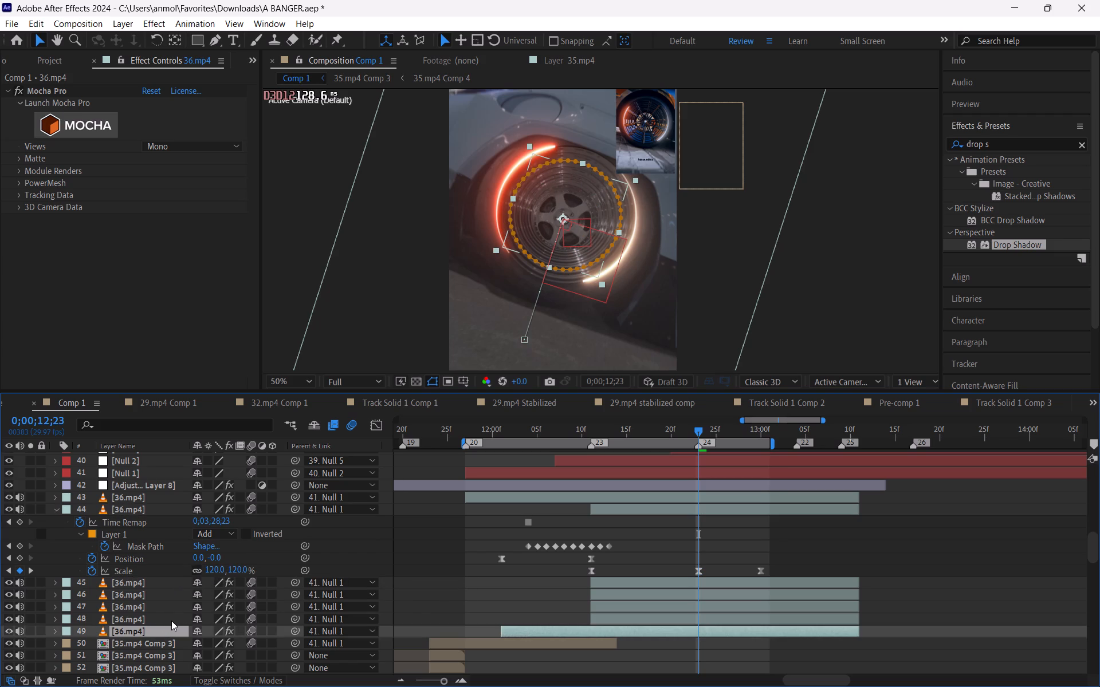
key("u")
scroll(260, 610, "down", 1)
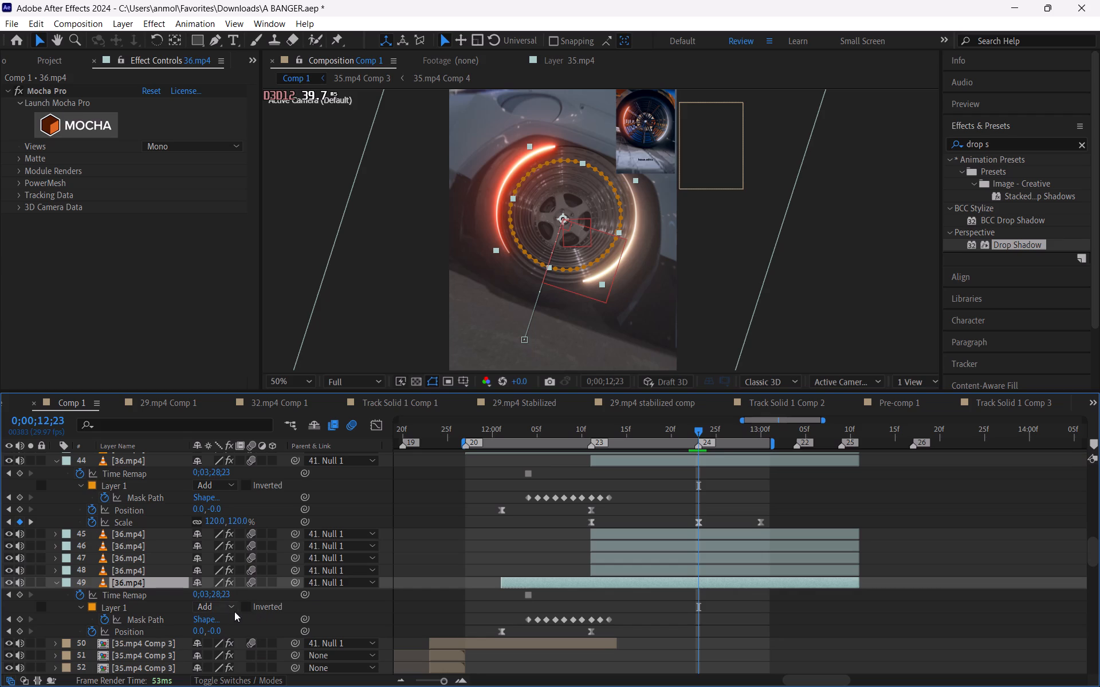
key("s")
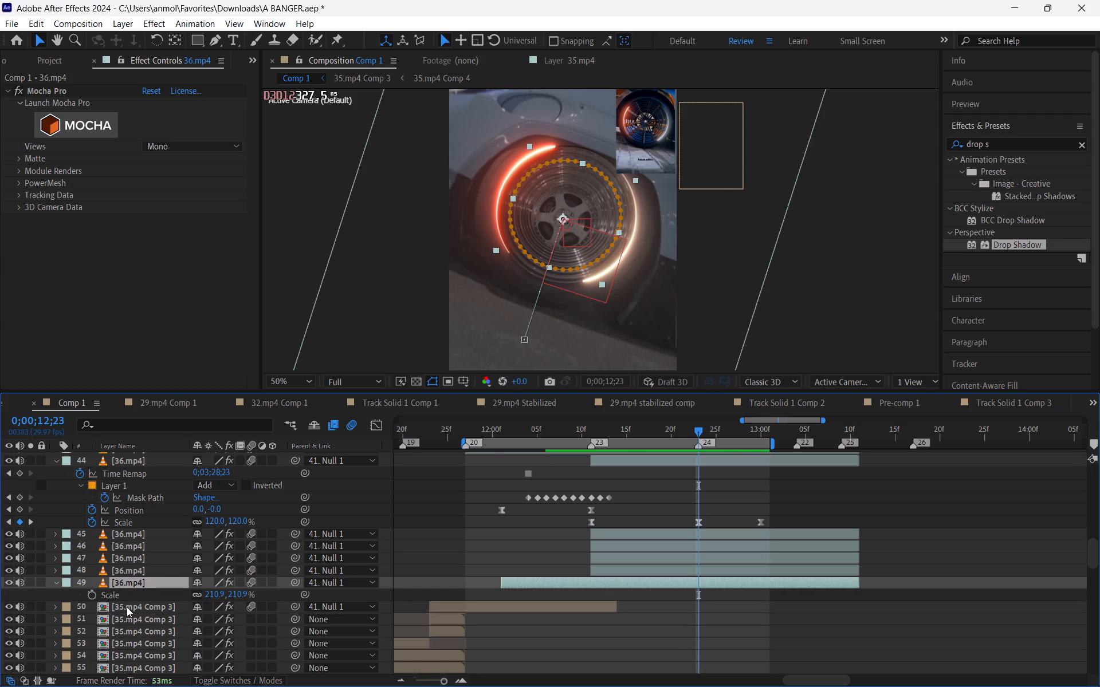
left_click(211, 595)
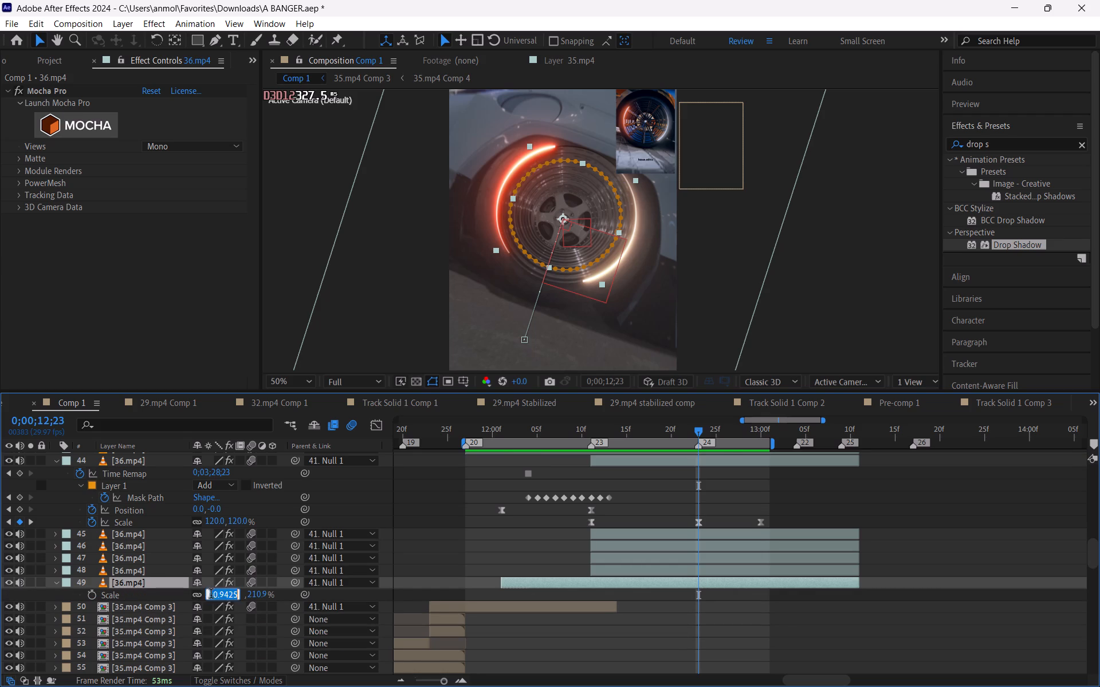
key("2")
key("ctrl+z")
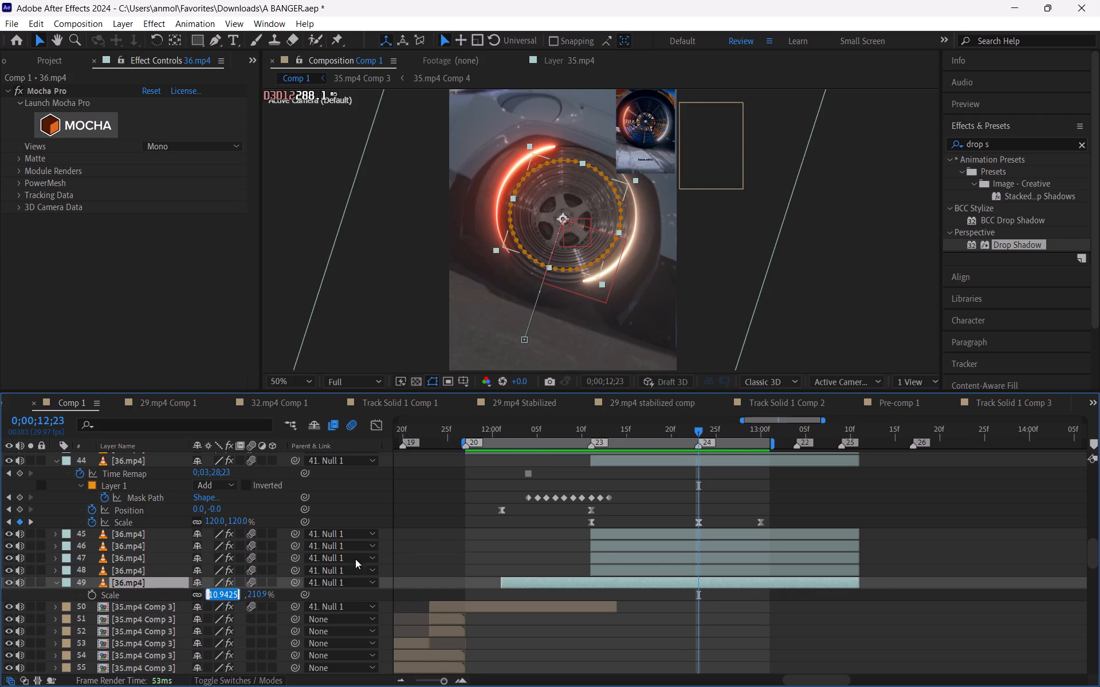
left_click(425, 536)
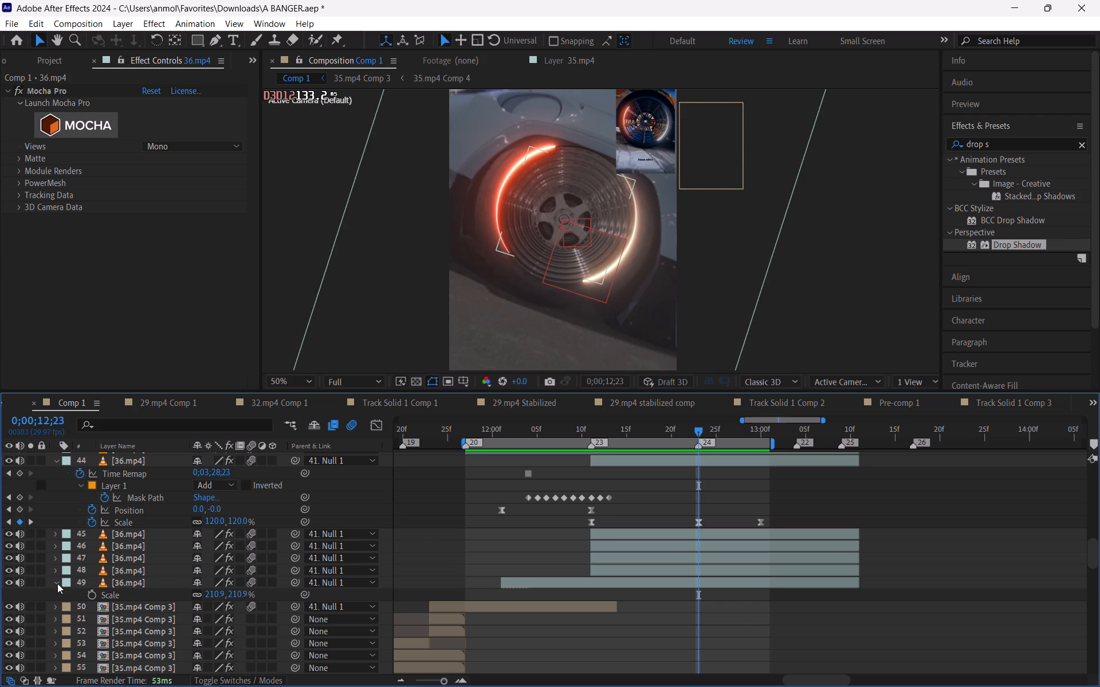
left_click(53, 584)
Set layer 48 36.mp4's Scale keyframe at 0;00;12;23 to 180%.
left_click(129, 570)
key("s")
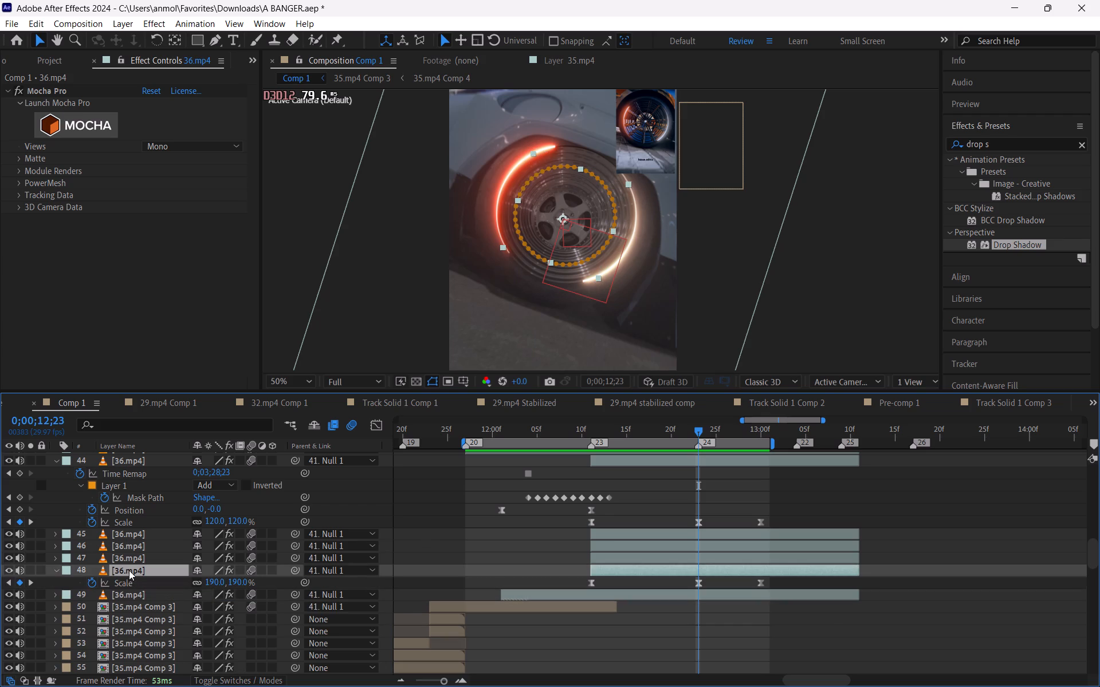
left_click(215, 584)
key("1")
key("8")
key("0")
Set layer 47 36.mp4's Scale keyframe at 0;00;12;23 to 150%.
left_click(127, 560)
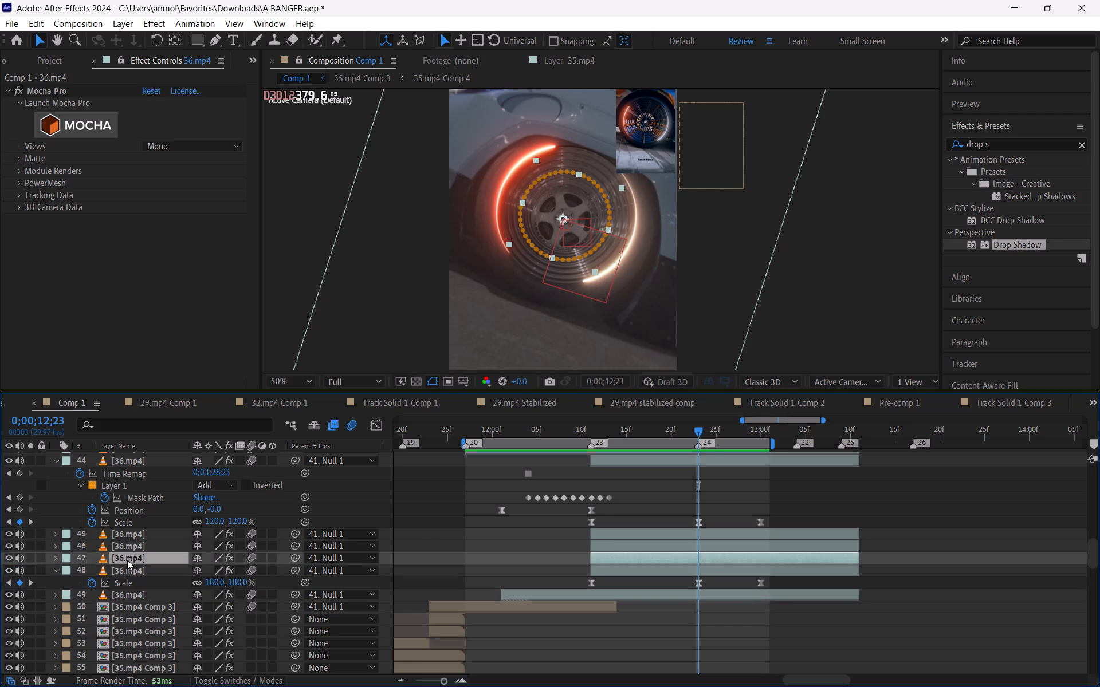
key("s")
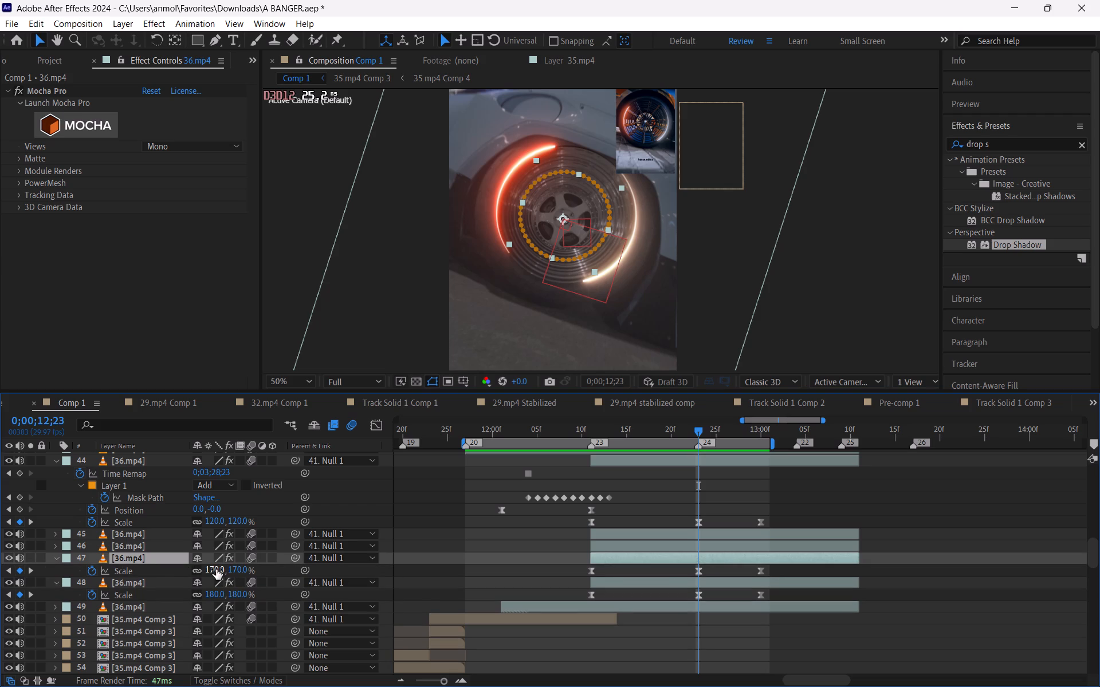
left_click(216, 569)
key("1")
type("50")
Set layer 46 36.mp4's Scale keyframe at 0;00;12;23 to 120%.
left_click(166, 545)
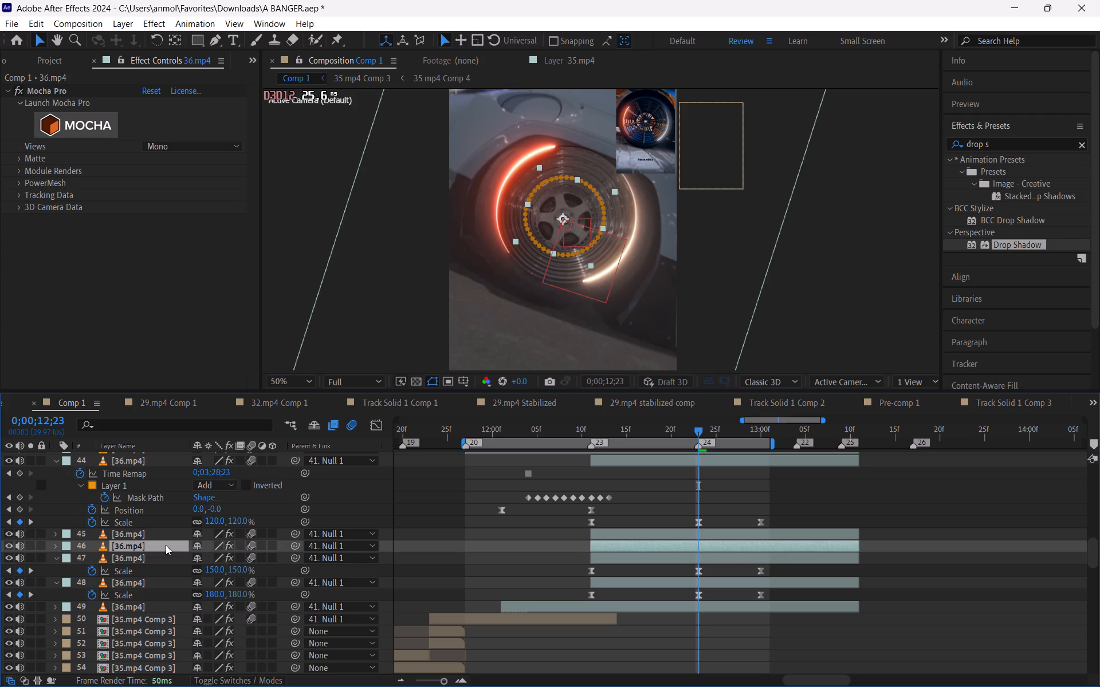
key("s")
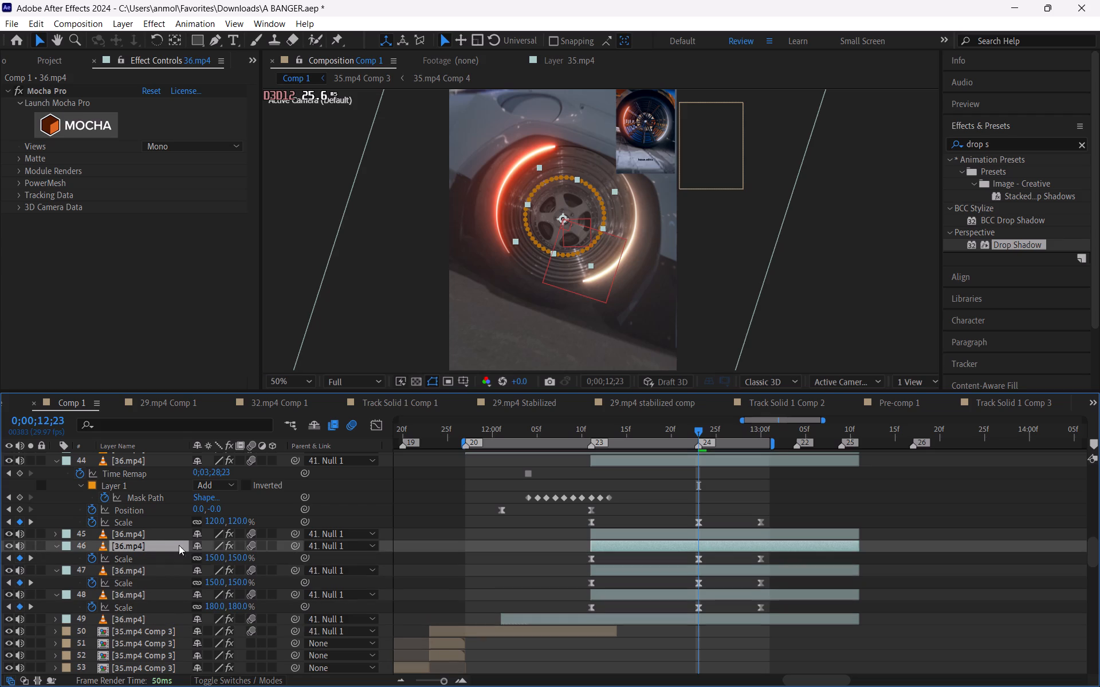
left_click(213, 558)
type("12")
key("0")
Set layer 45 36.mp4's Scale keyframe at 0;00;12;23 to 90%.
left_click(156, 533)
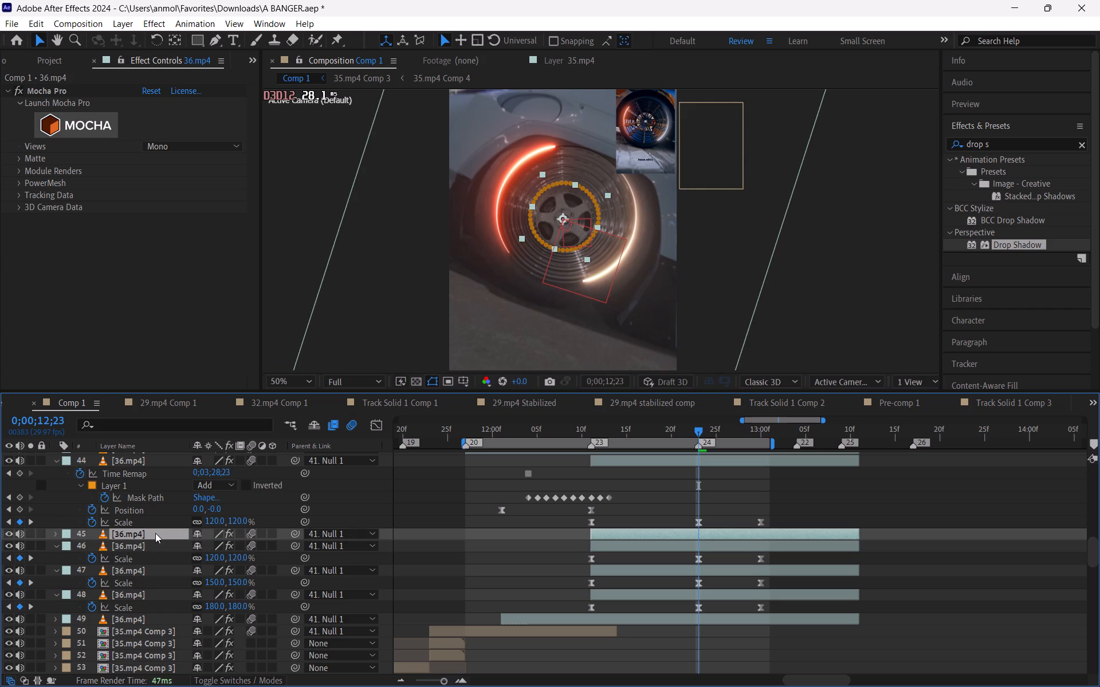
key("s")
left_click(217, 547)
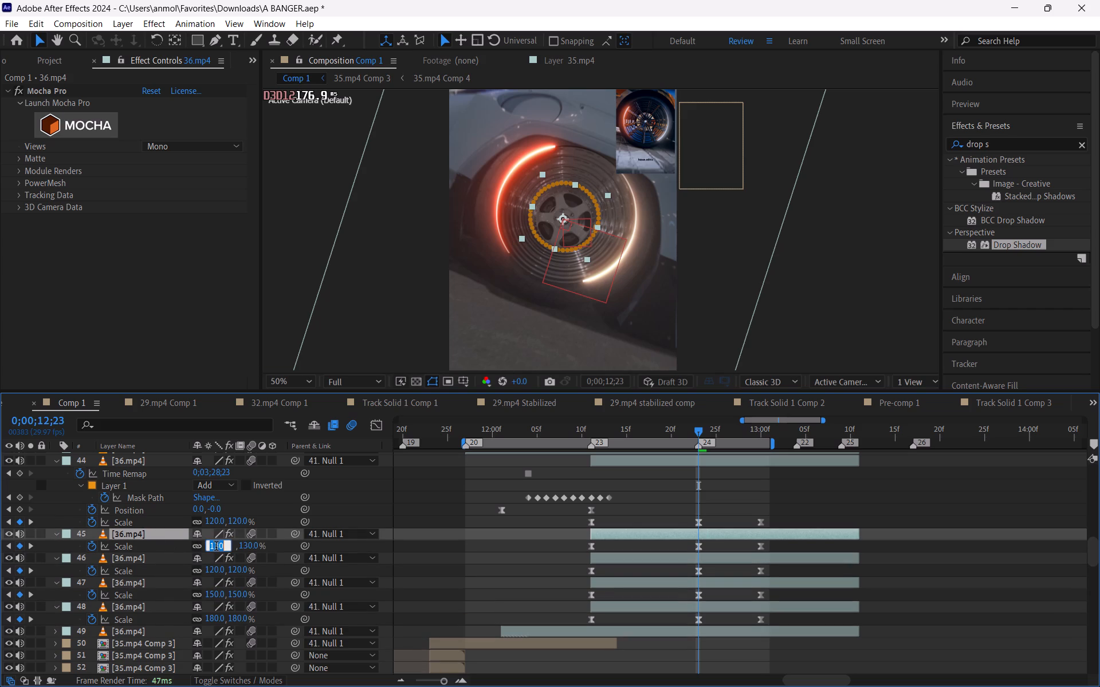
type("90")
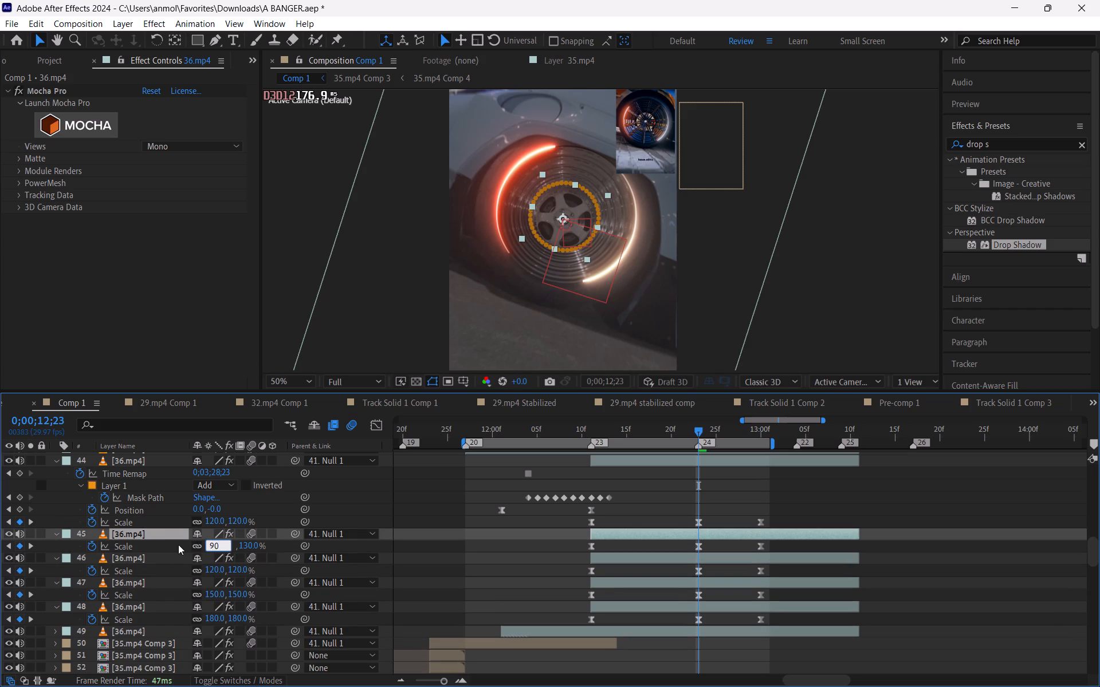
left_click(171, 546)
left_click(444, 556)
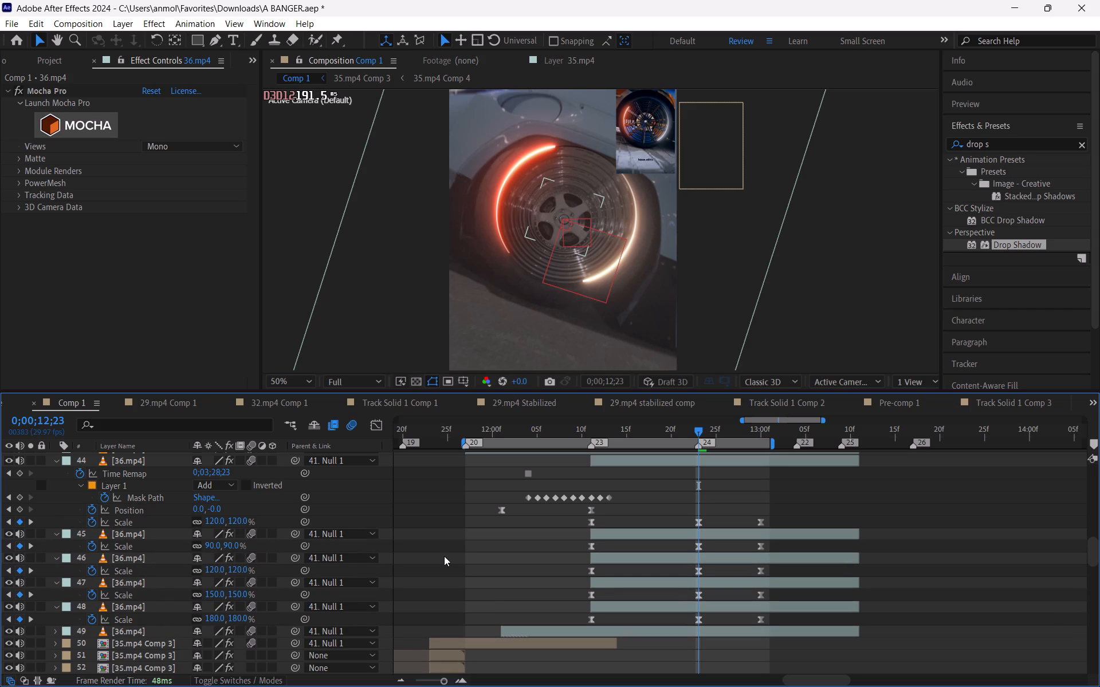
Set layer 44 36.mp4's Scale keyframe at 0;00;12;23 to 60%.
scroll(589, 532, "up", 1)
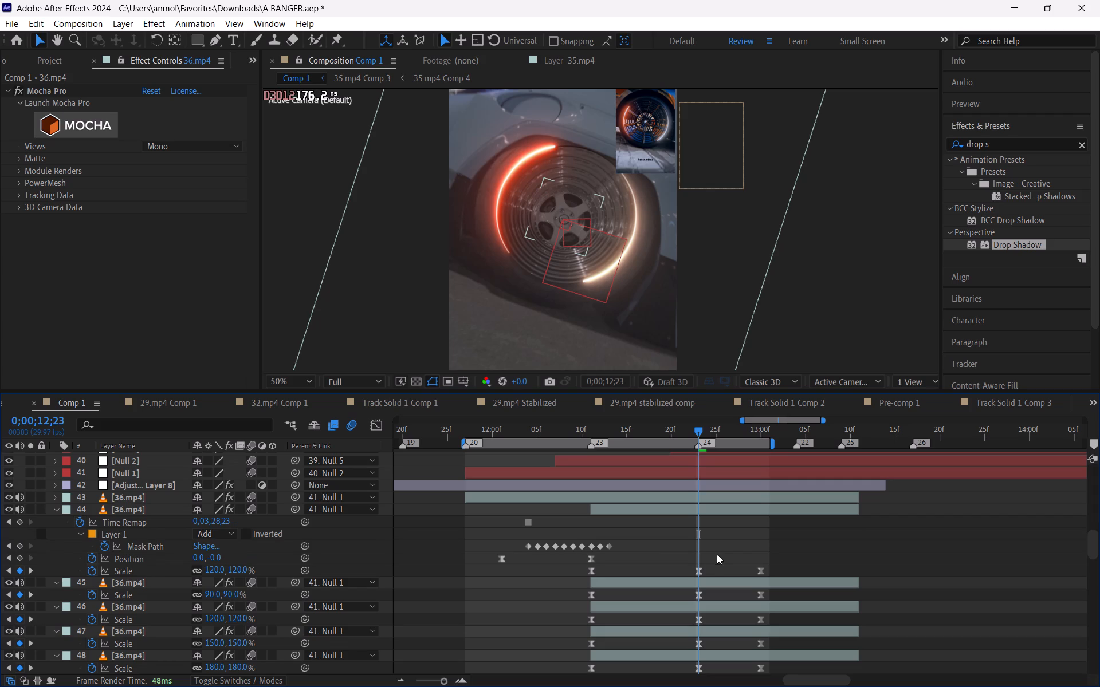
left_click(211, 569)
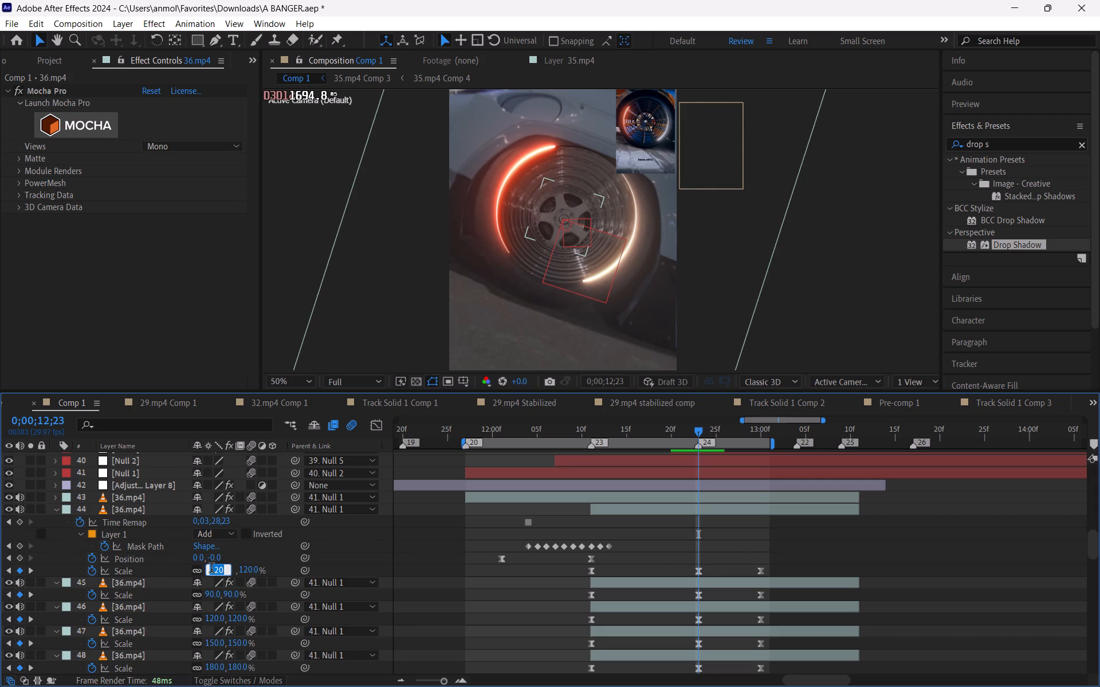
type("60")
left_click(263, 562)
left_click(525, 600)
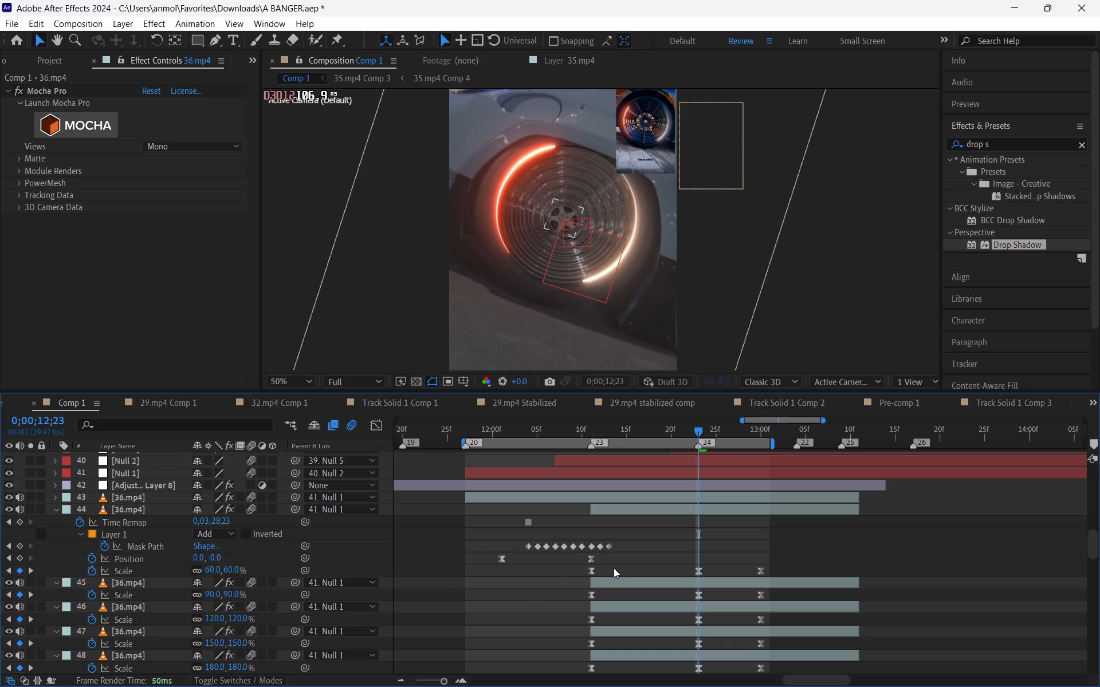
Fine-tune layer 44 36.mp4's Scale keyframe at 0;00;12;23 to 67% while checking the innermost wheel ring up close.
scroll(574, 202, "up", 1)
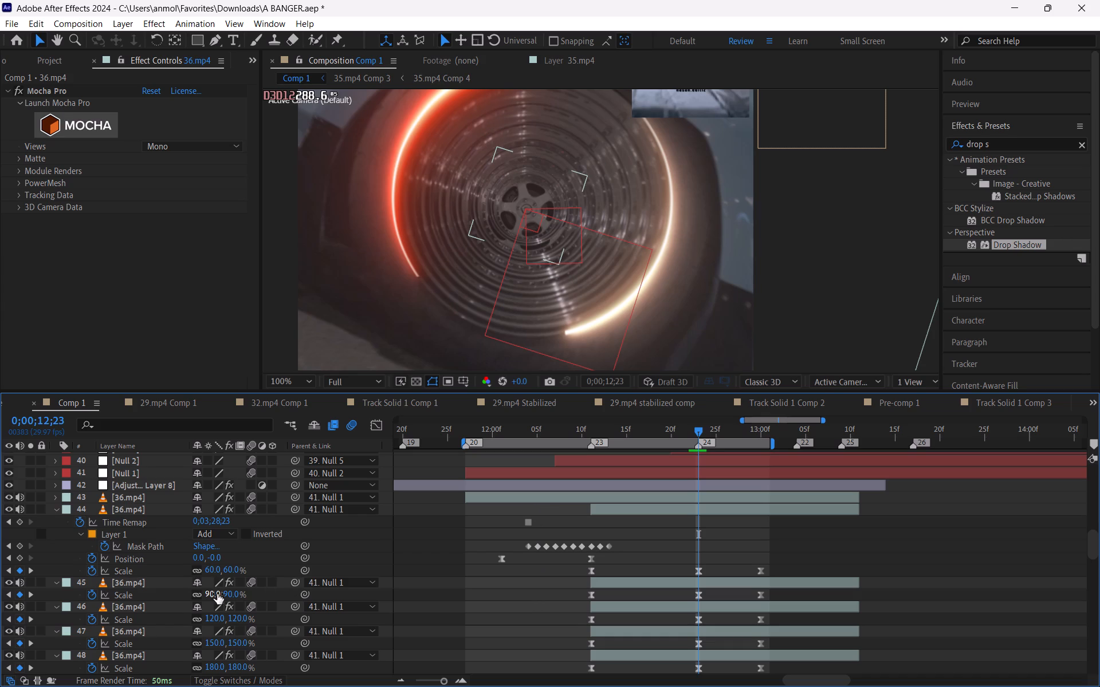
scroll(217, 594, "down", 1)
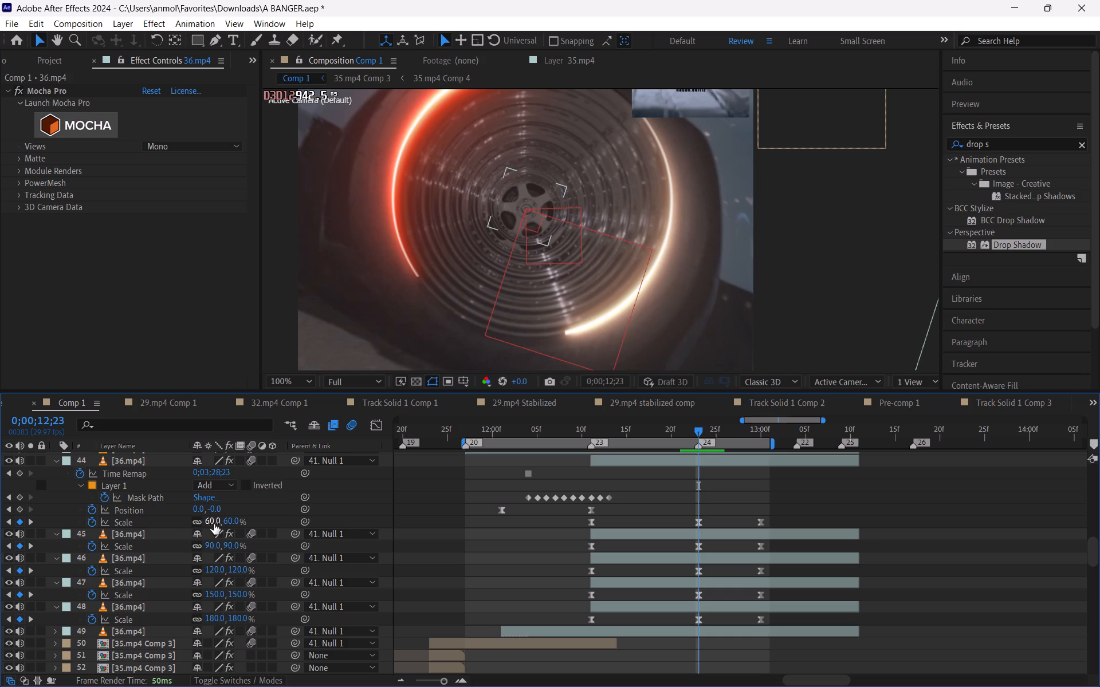
left_click_drag(214, 523, 222, 523)
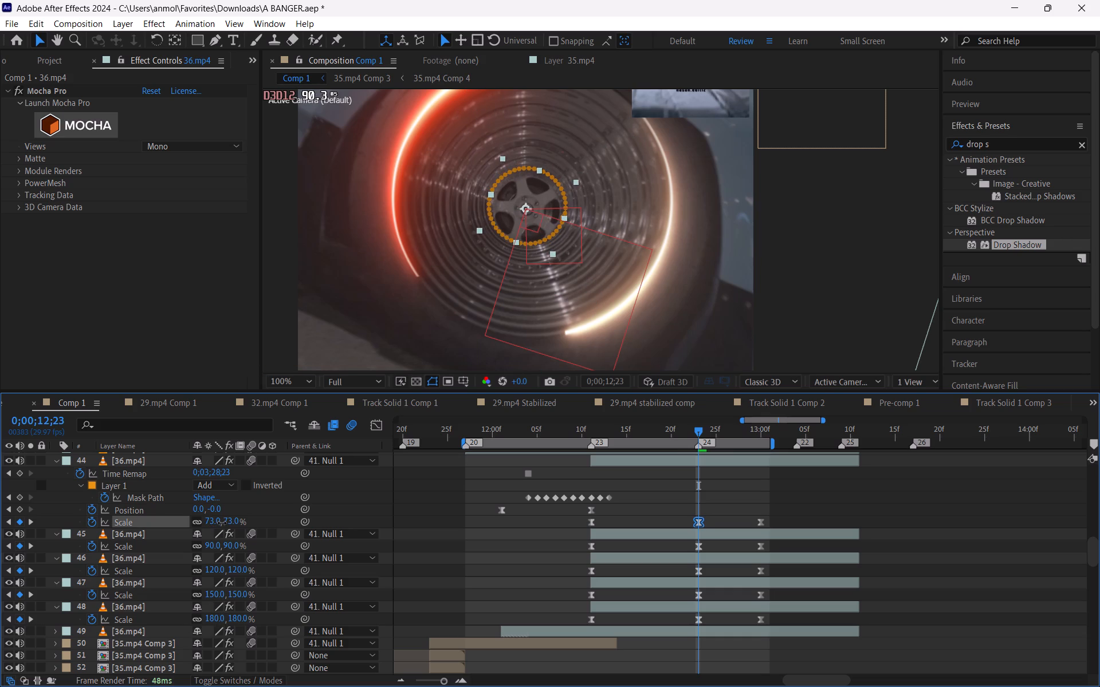
left_click_drag(222, 523, 219, 524)
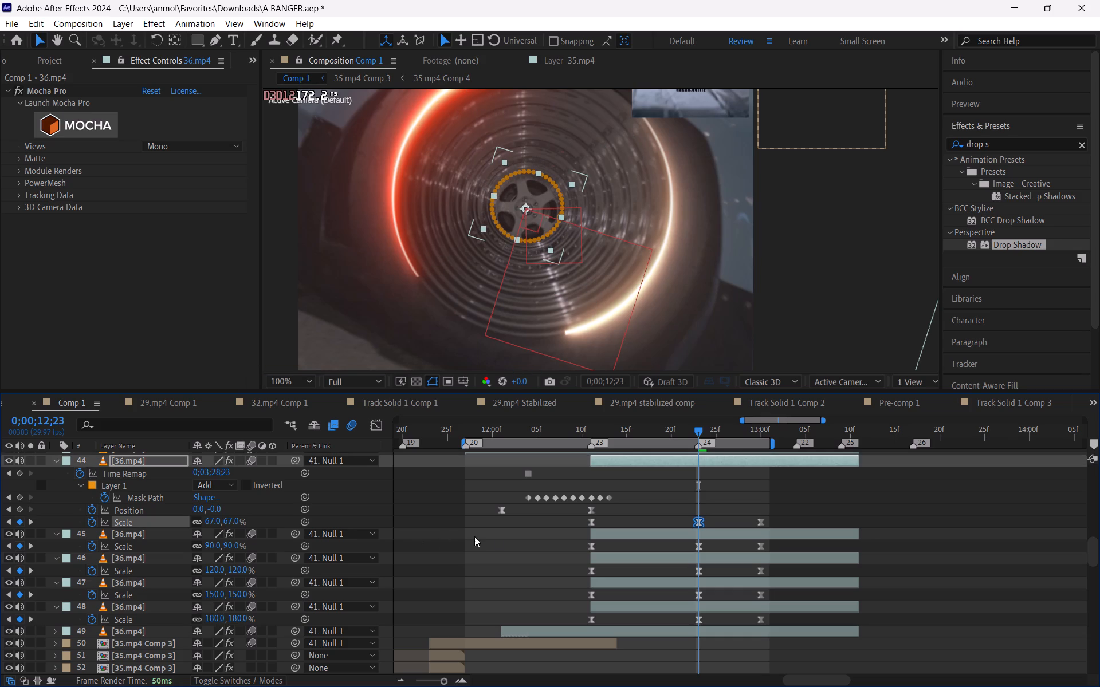
left_click(490, 543)
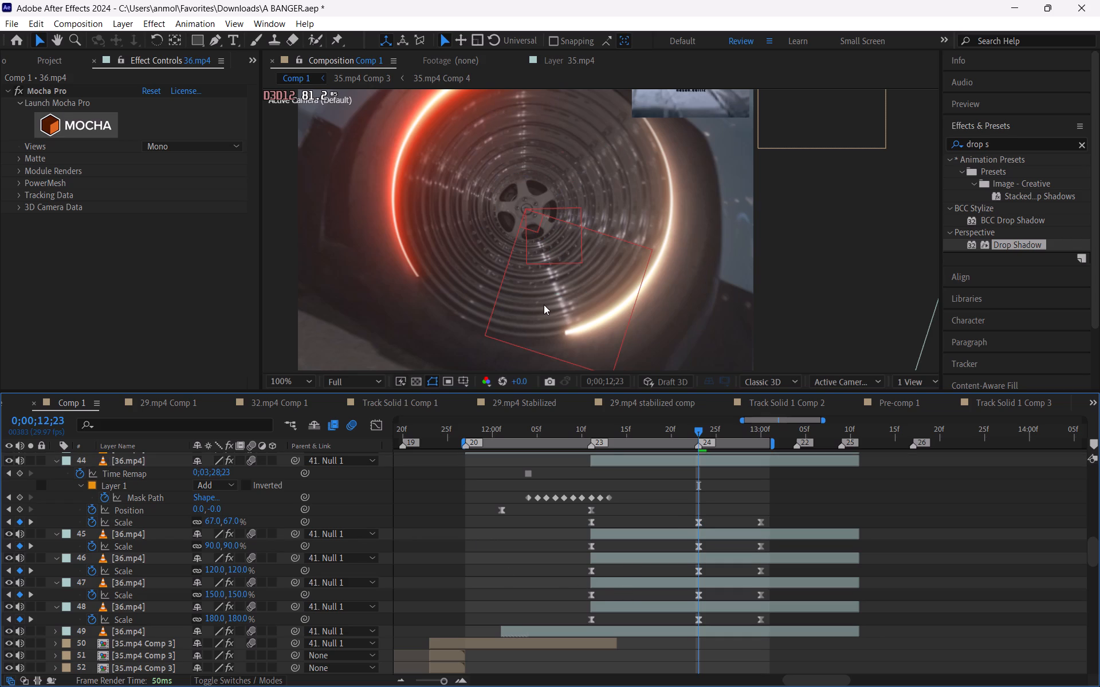
scroll(544, 305, "down", 1)
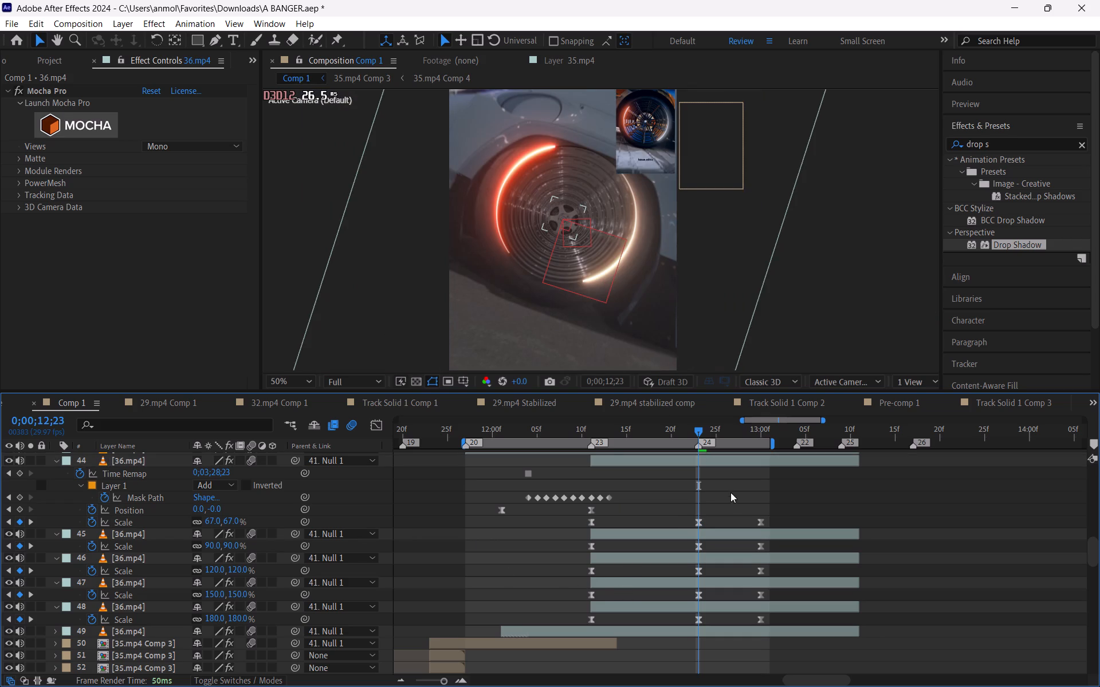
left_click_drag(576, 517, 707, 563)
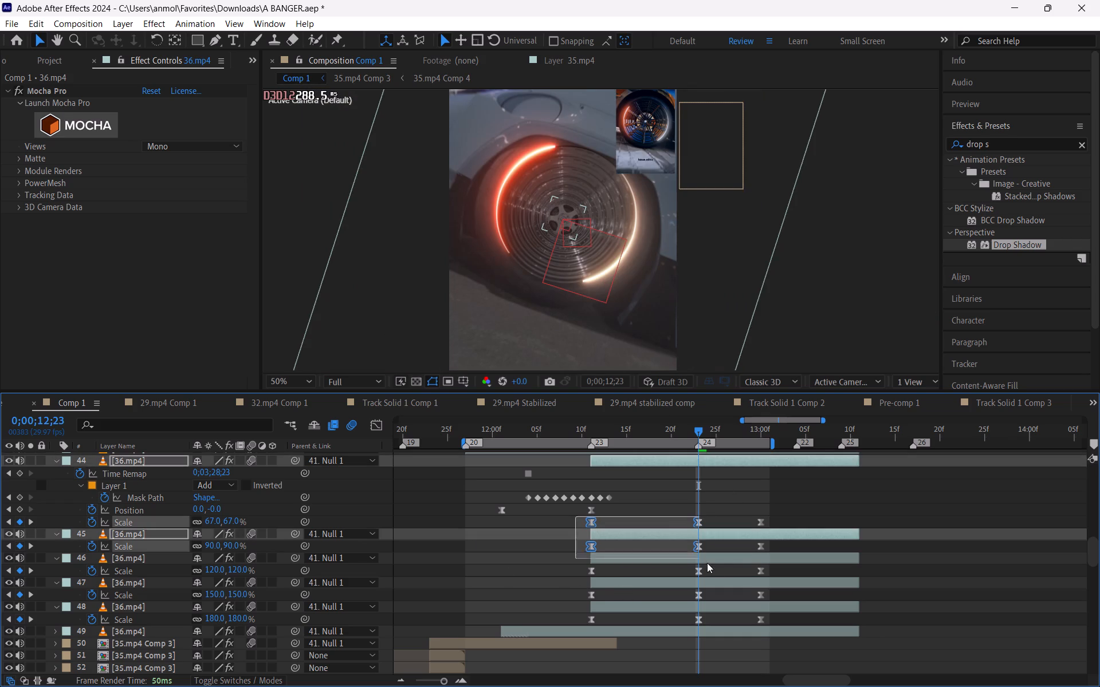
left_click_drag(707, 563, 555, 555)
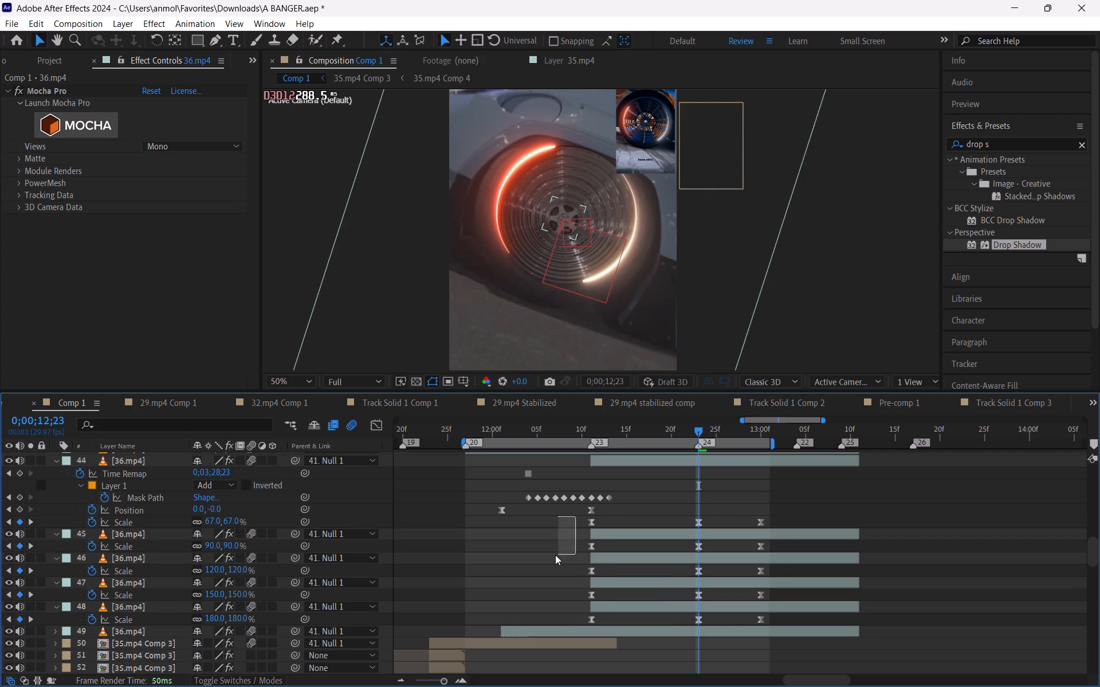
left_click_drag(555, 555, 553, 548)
Display the Scale speed curves of the 36.mp4 copies on layers 44 to 48 together in the Graph Editor.
left_click(372, 414)
left_click(373, 418)
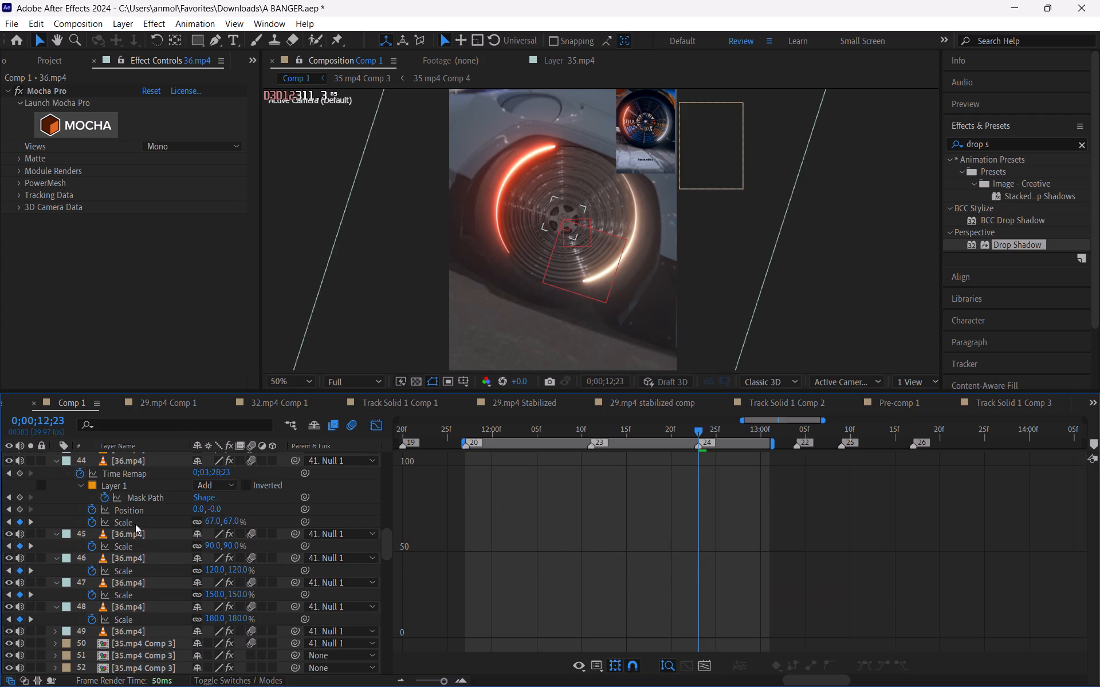
left_click_drag(74, 545, 152, 630)
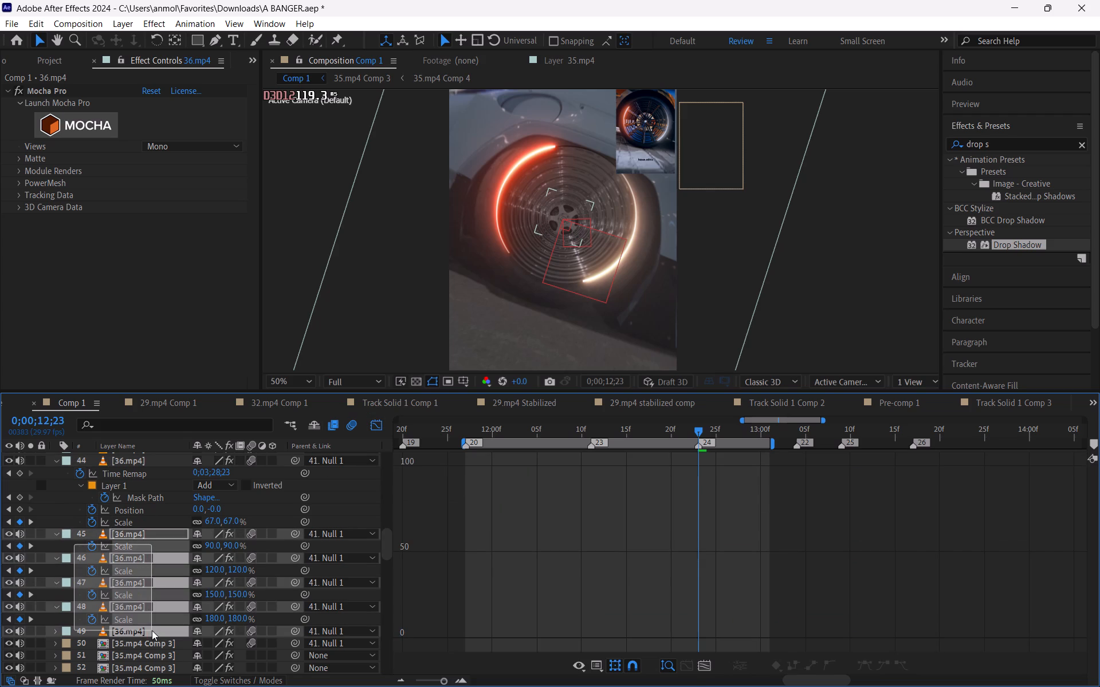
left_click_drag(152, 630, 150, 627)
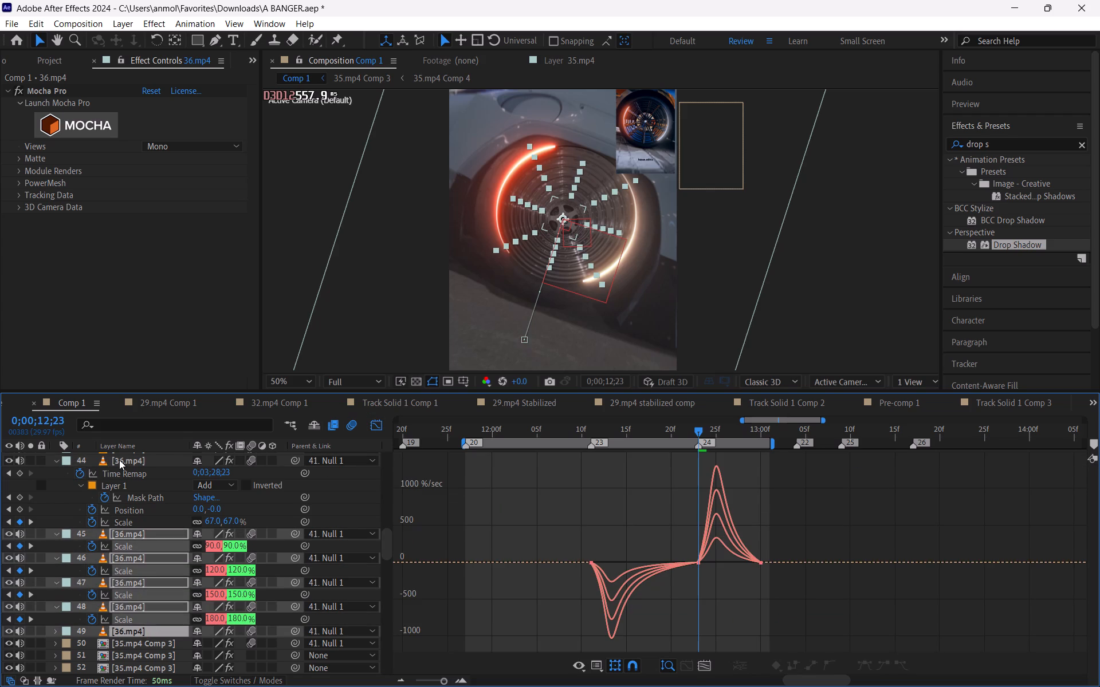
left_click(119, 460)
key("s")
key("s")
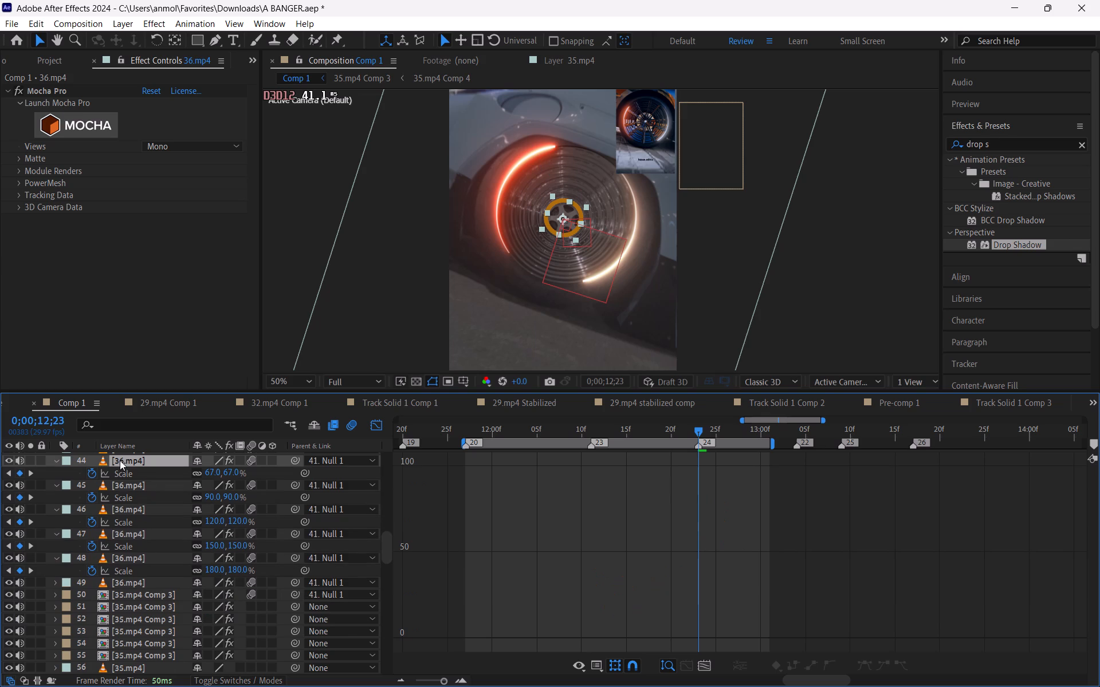
left_click_drag(77, 469, 159, 564)
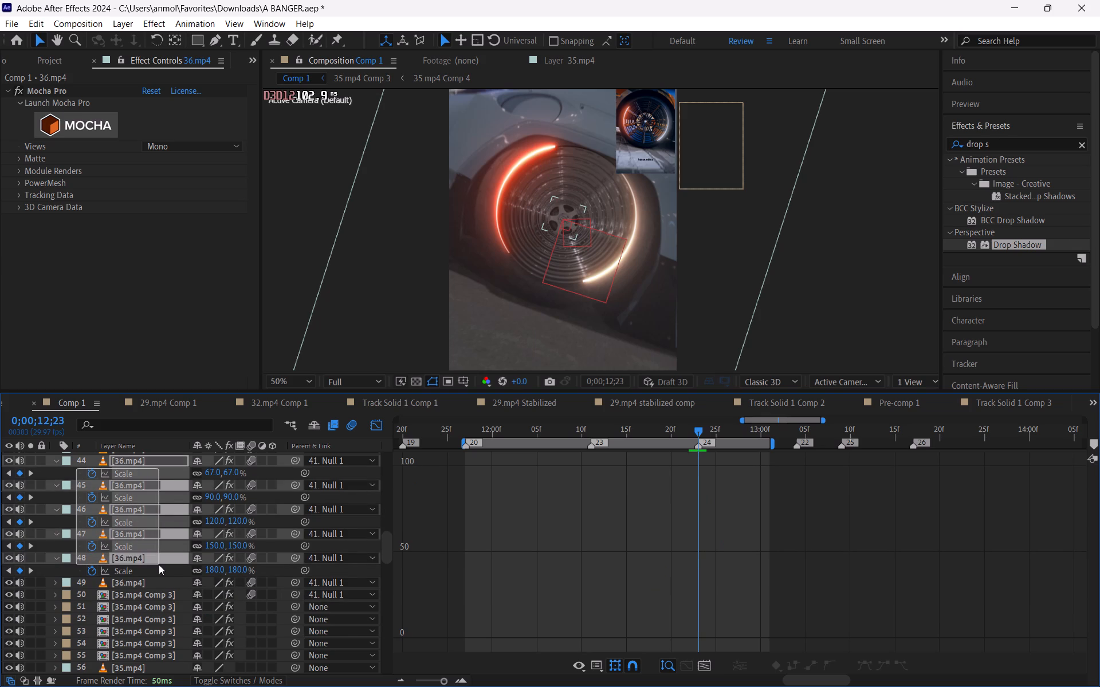
left_click_drag(159, 564, 162, 567)
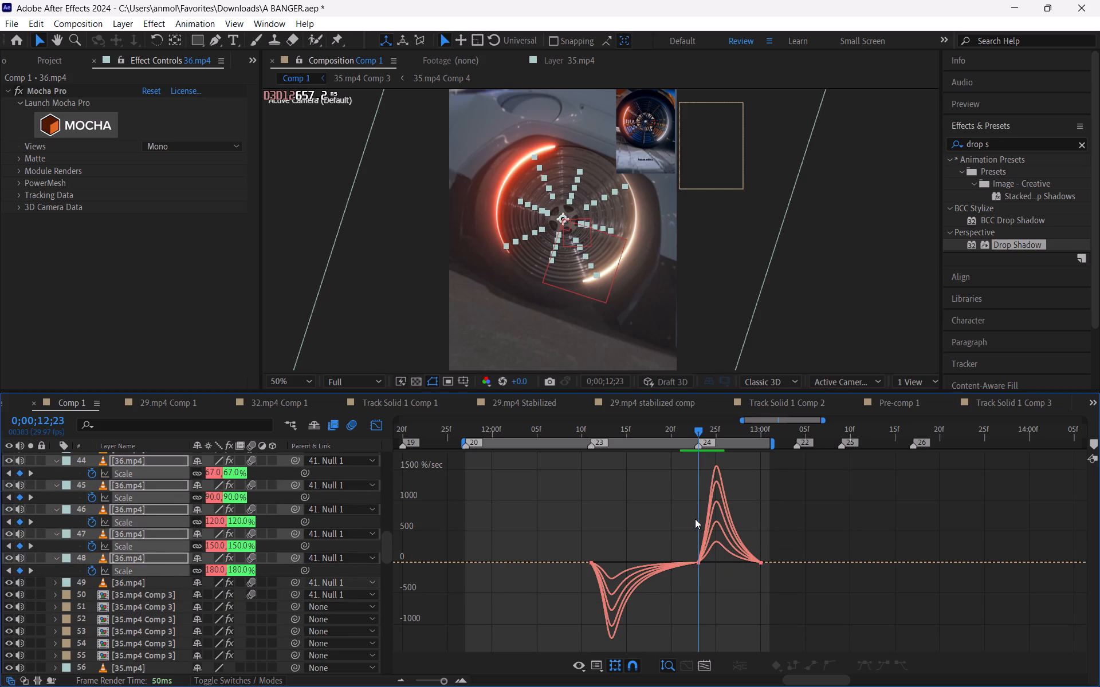
Scrub through the wheel scaling animation between the Scale keyframes and play a preview from 0;00;11;27 to examine the motion.
left_click_drag(644, 430, 613, 442)
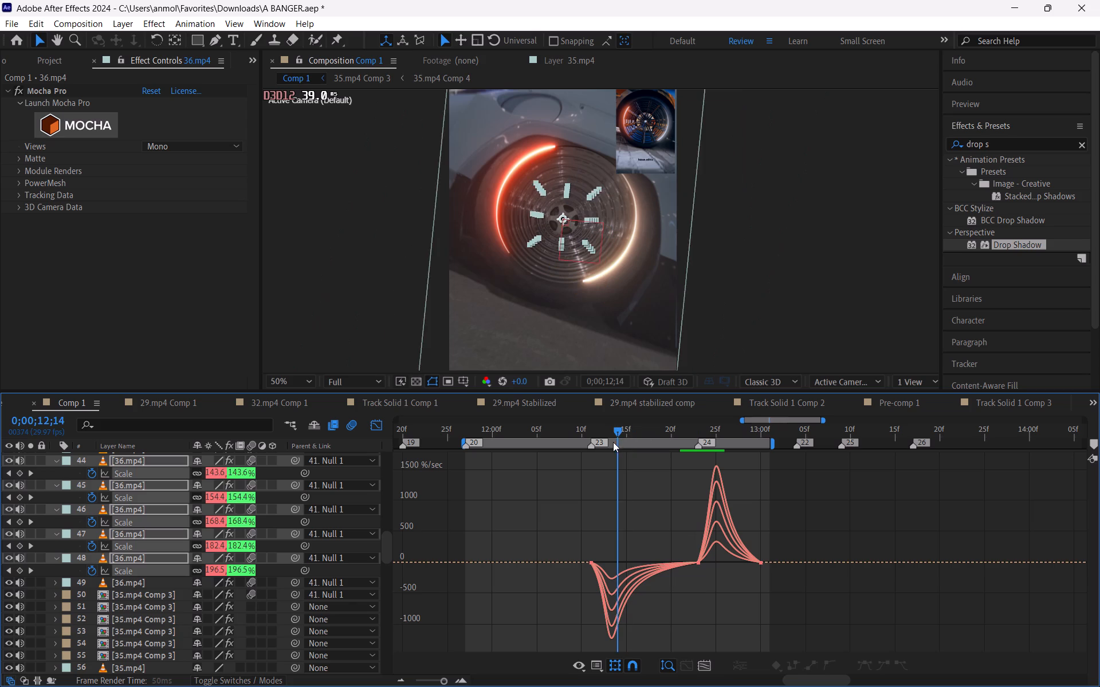
left_click_drag(613, 442, 613, 447)
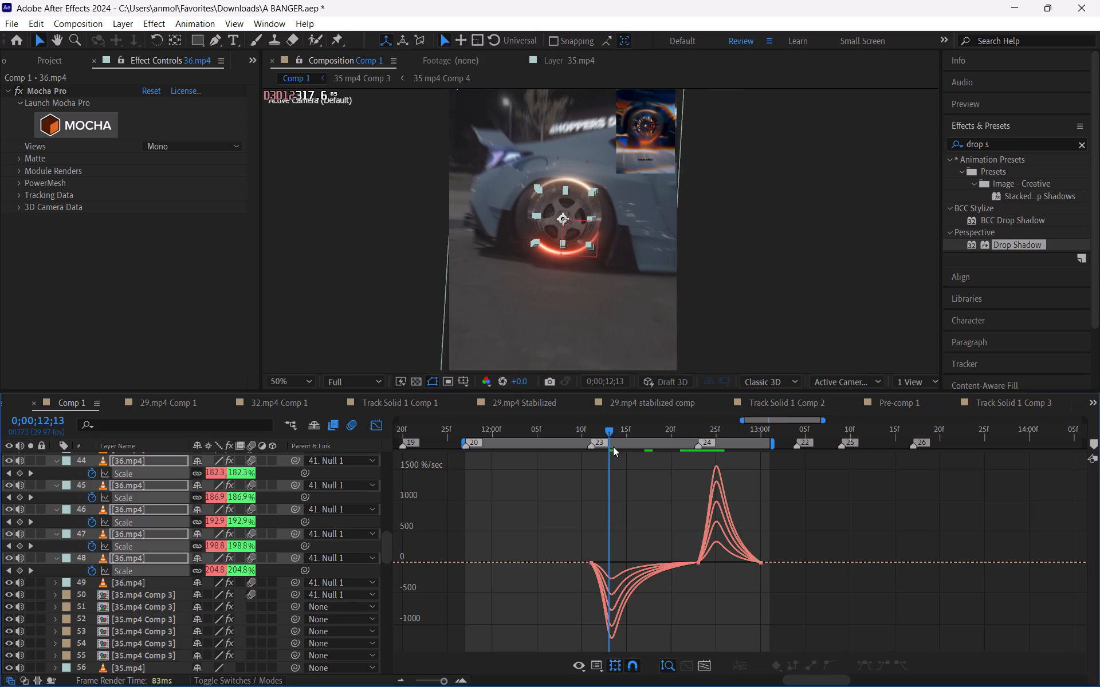
left_click_drag(613, 447, 651, 473)
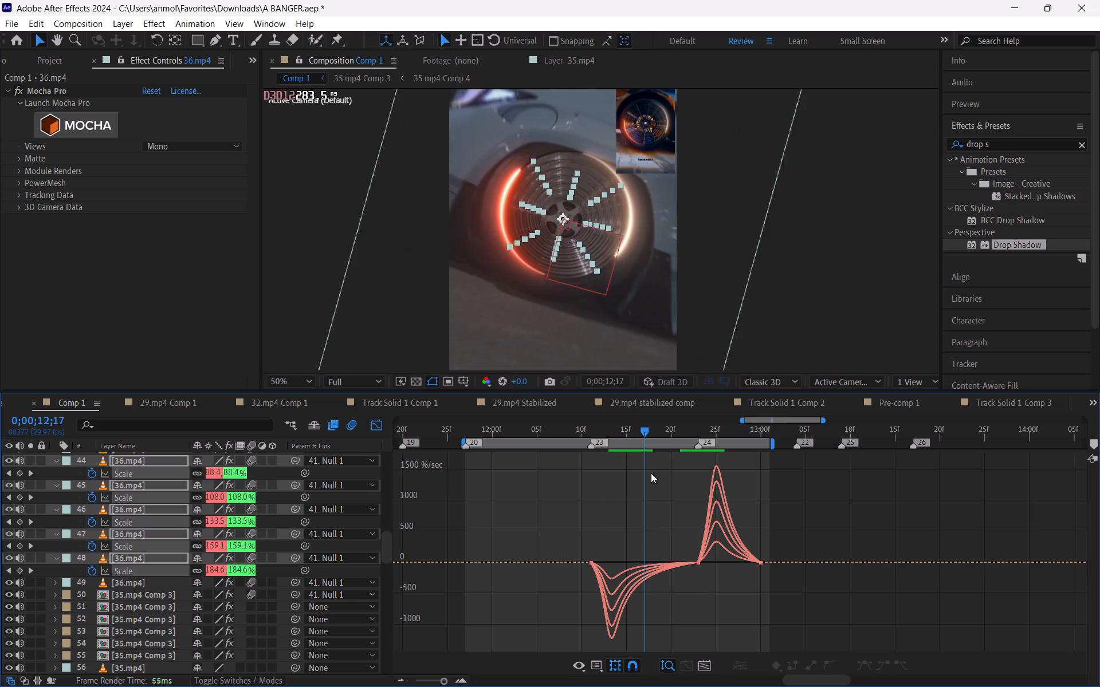
left_click_drag(651, 473, 703, 515)
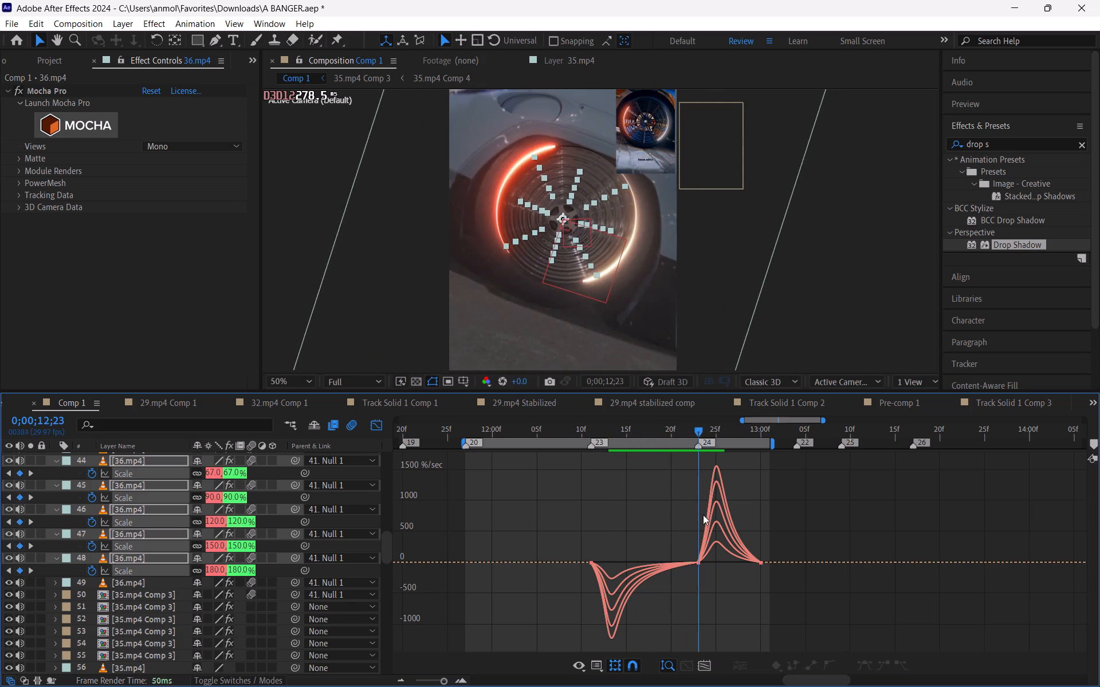
left_click_drag(703, 515, 747, 557)
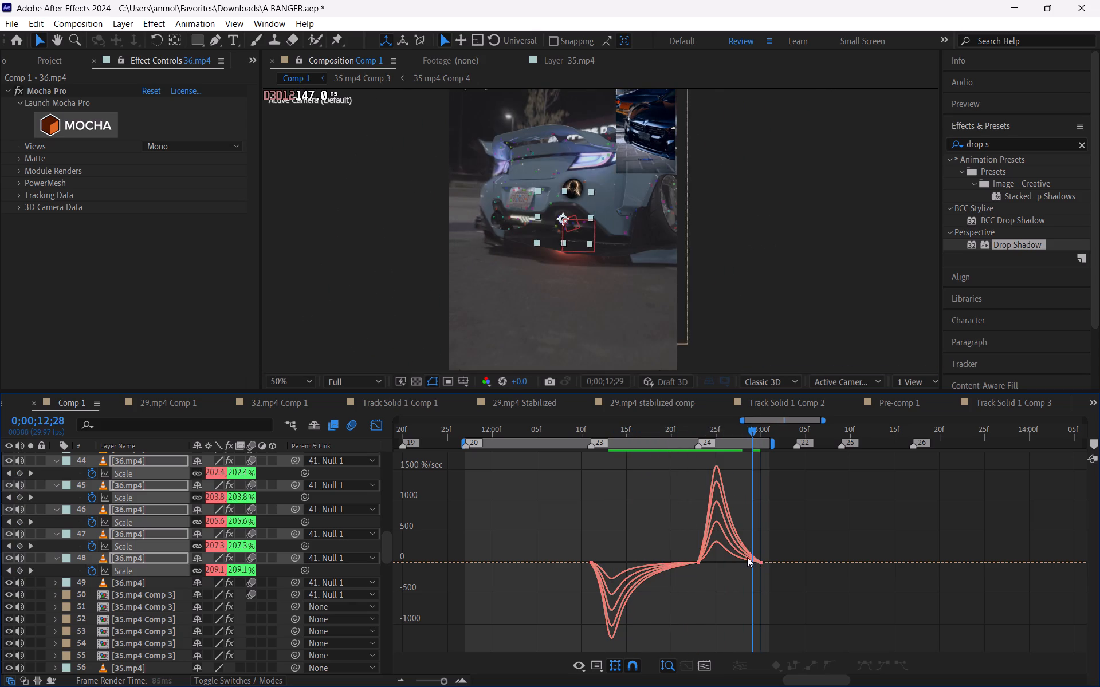
left_click_drag(747, 557, 576, 531)
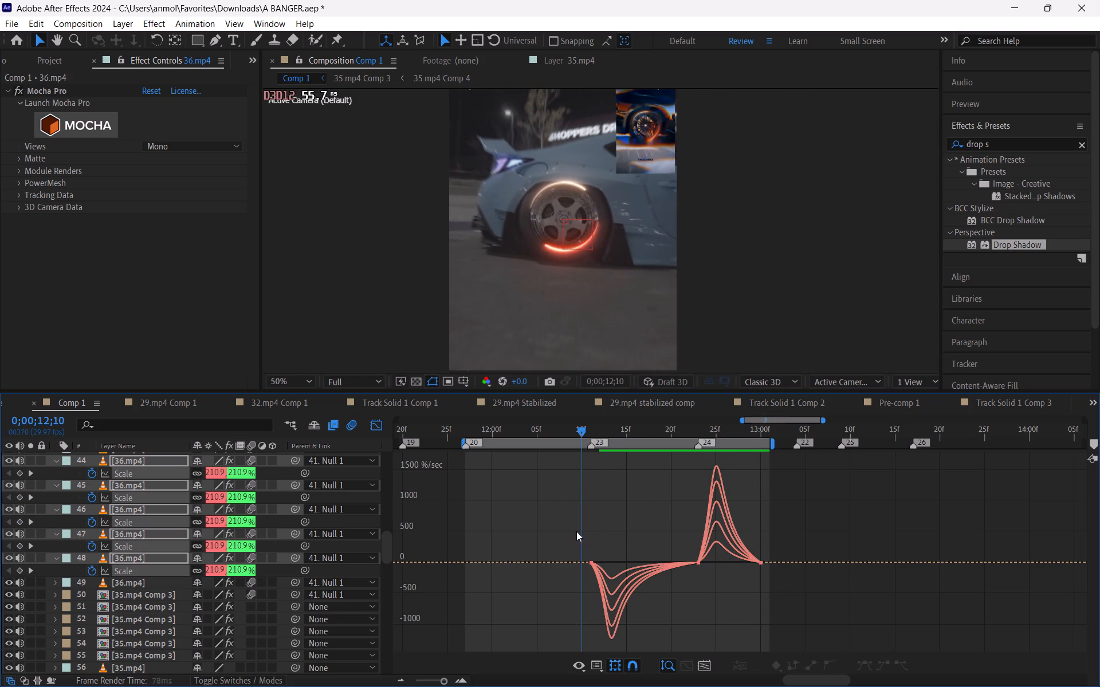
left_click_drag(576, 531, 468, 533)
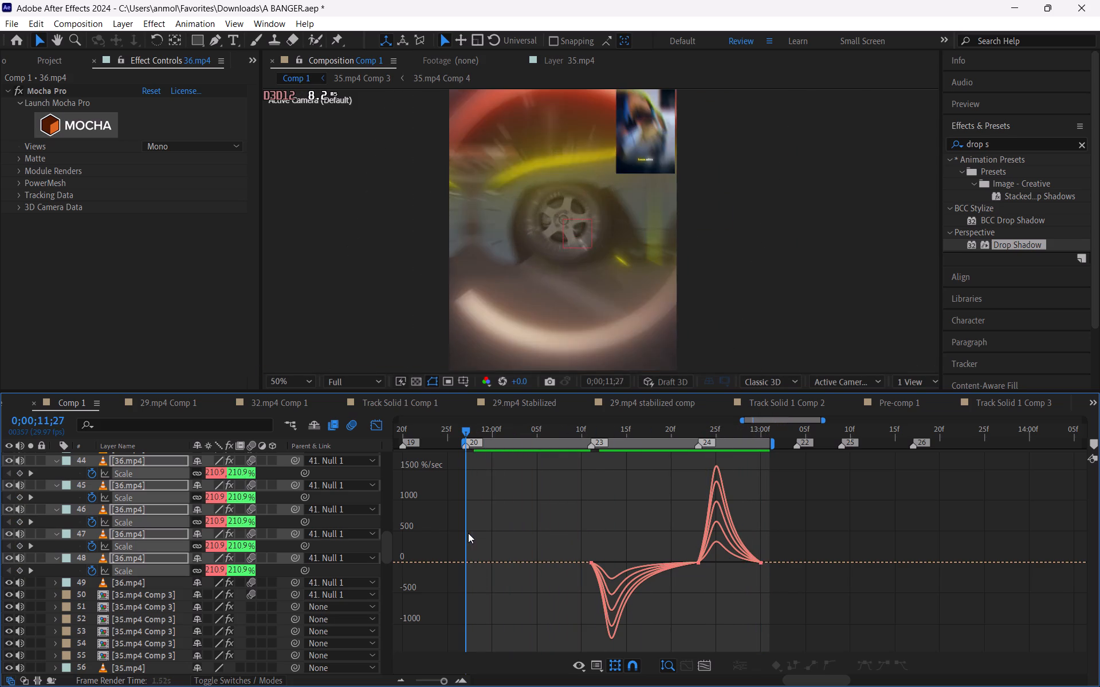
left_click_drag(468, 533, 466, 533)
key("space")
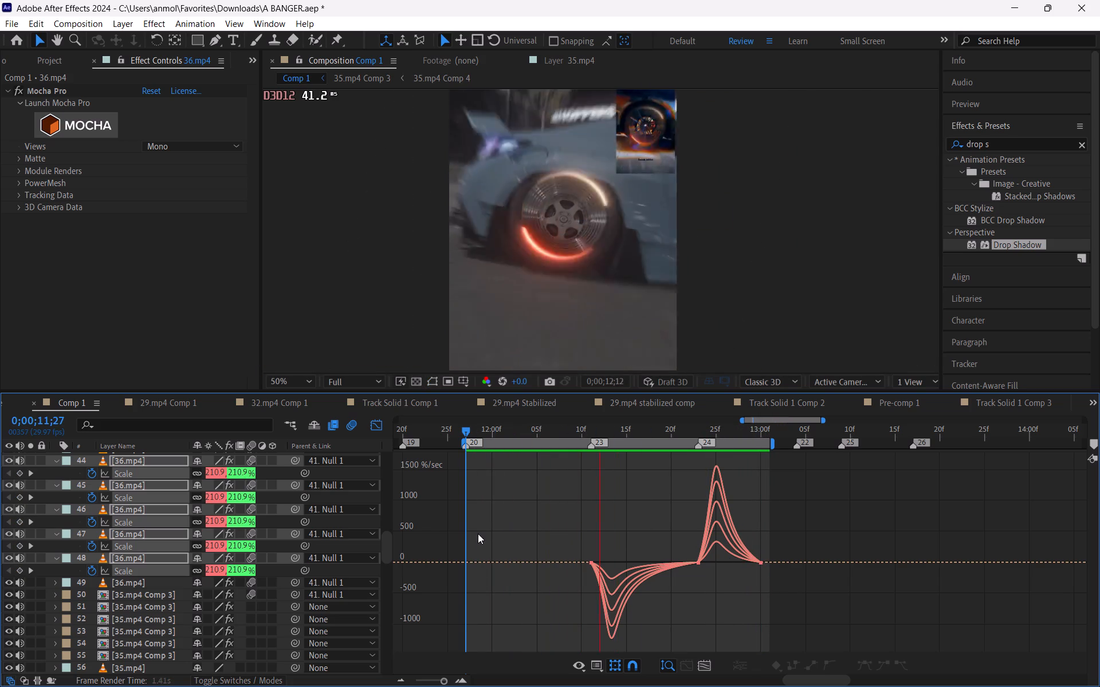
Save the project.
key("ctrl+s")
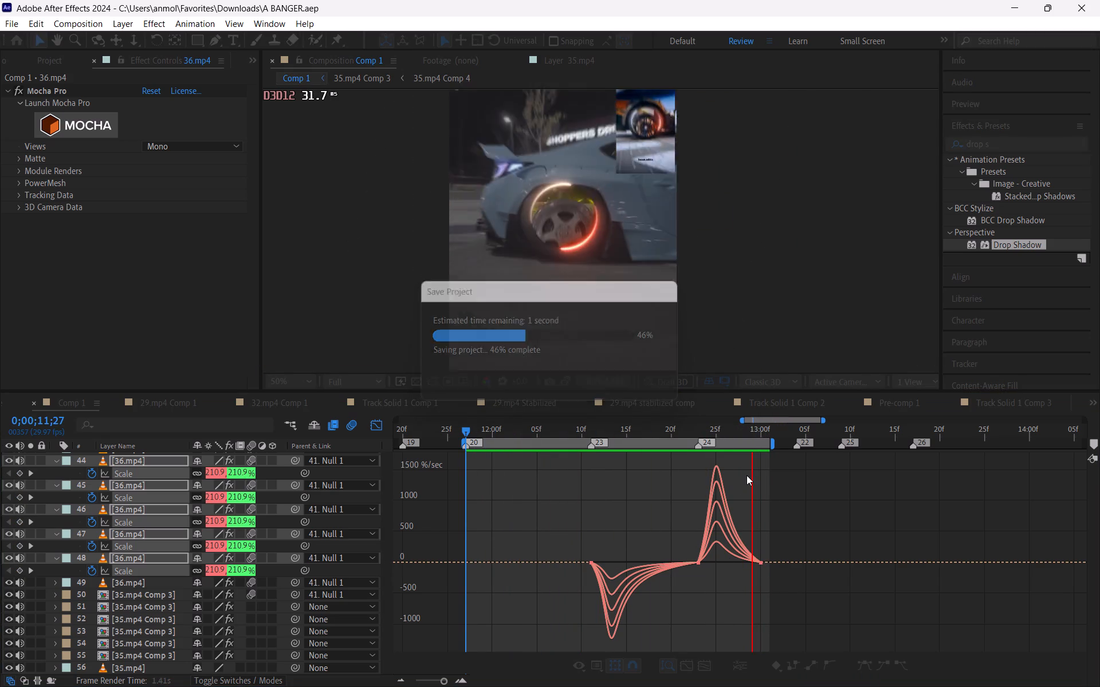
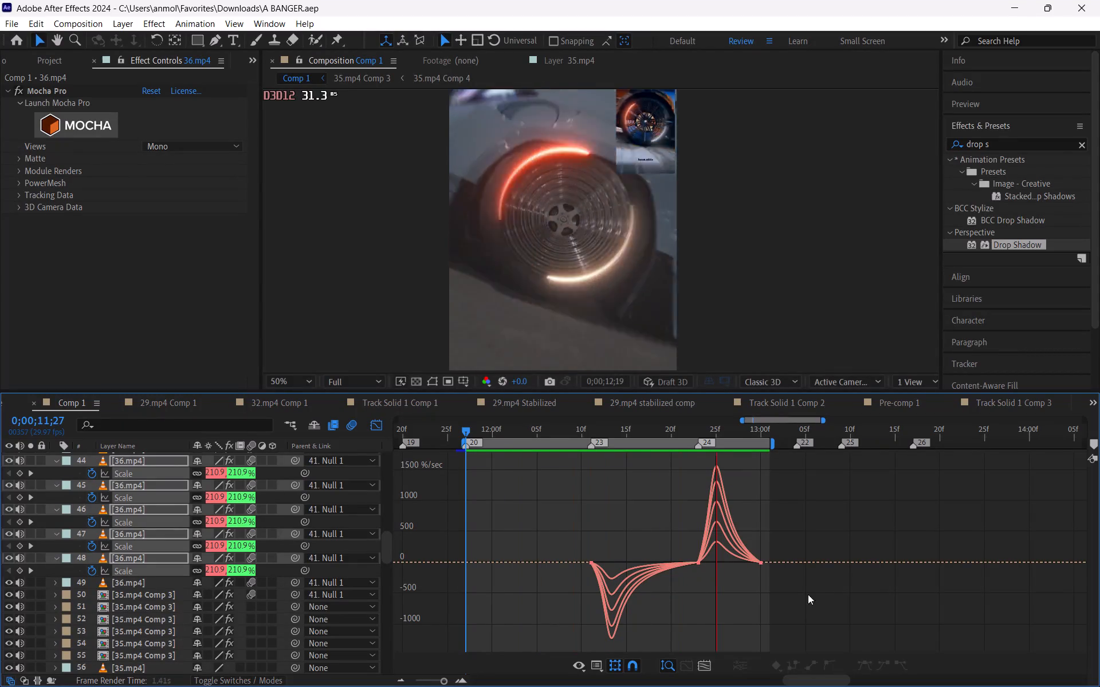
Lengthen the outgoing easing of the 0;00;12;11 Scale keyframes on the 36.mp4 copies, layers 44 to 48, keeping speed at 0 %/sec.
left_click_drag(634, 431, 638, 451)
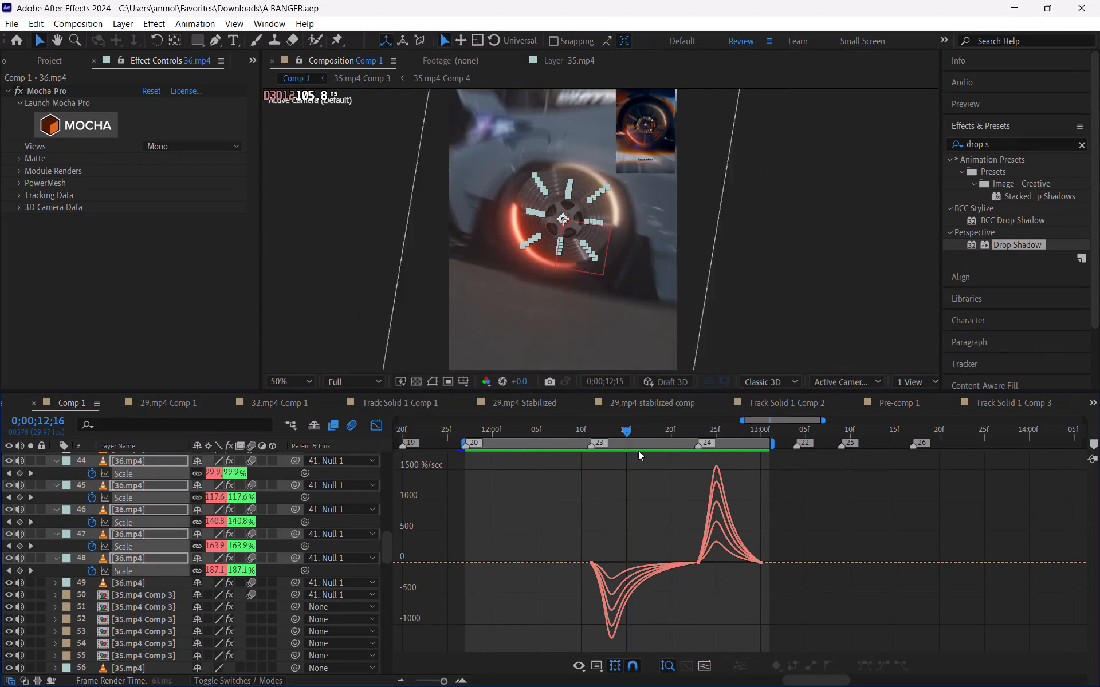
left_click_drag(638, 451, 676, 489)
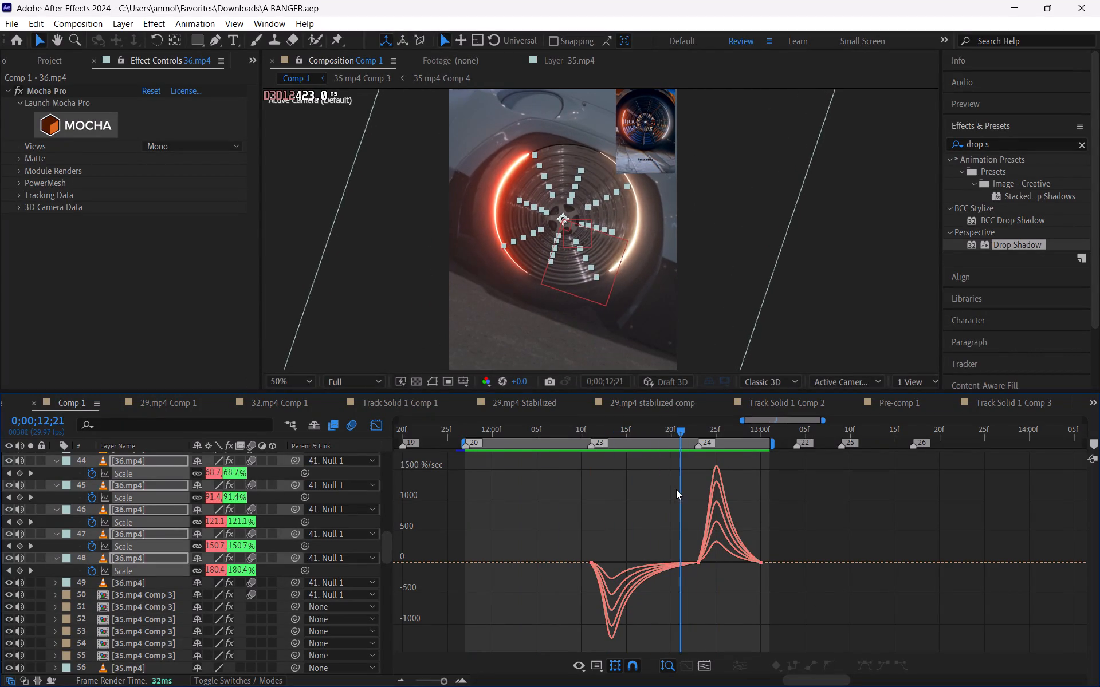
left_click_drag(676, 489, 617, 472)
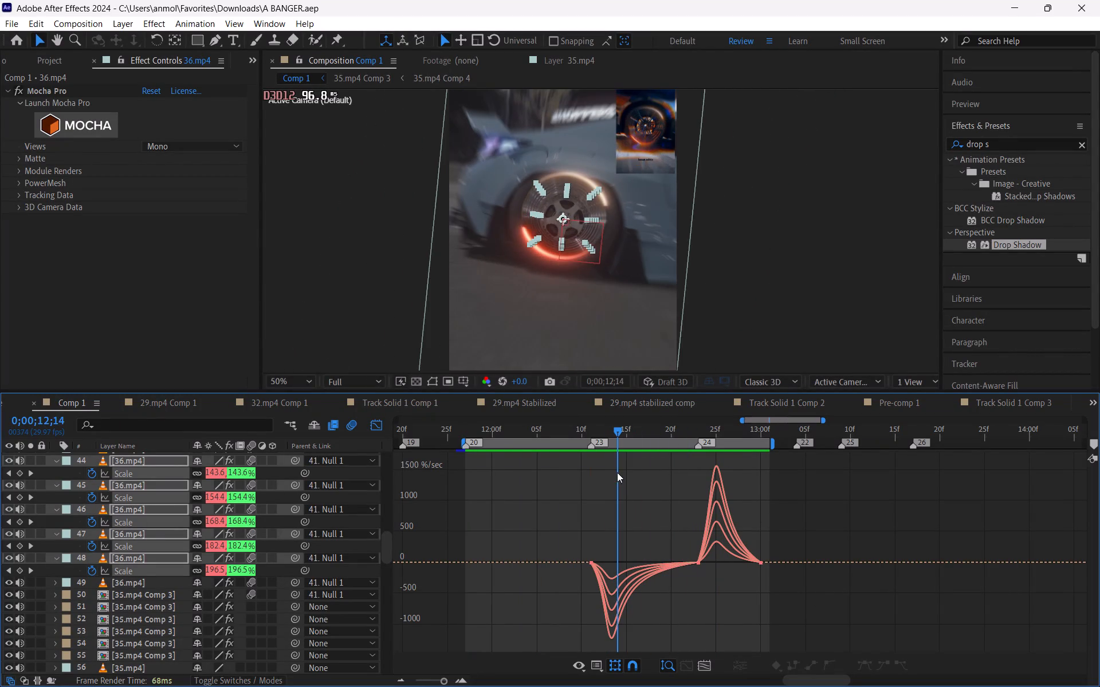
left_click_drag(617, 472, 612, 471)
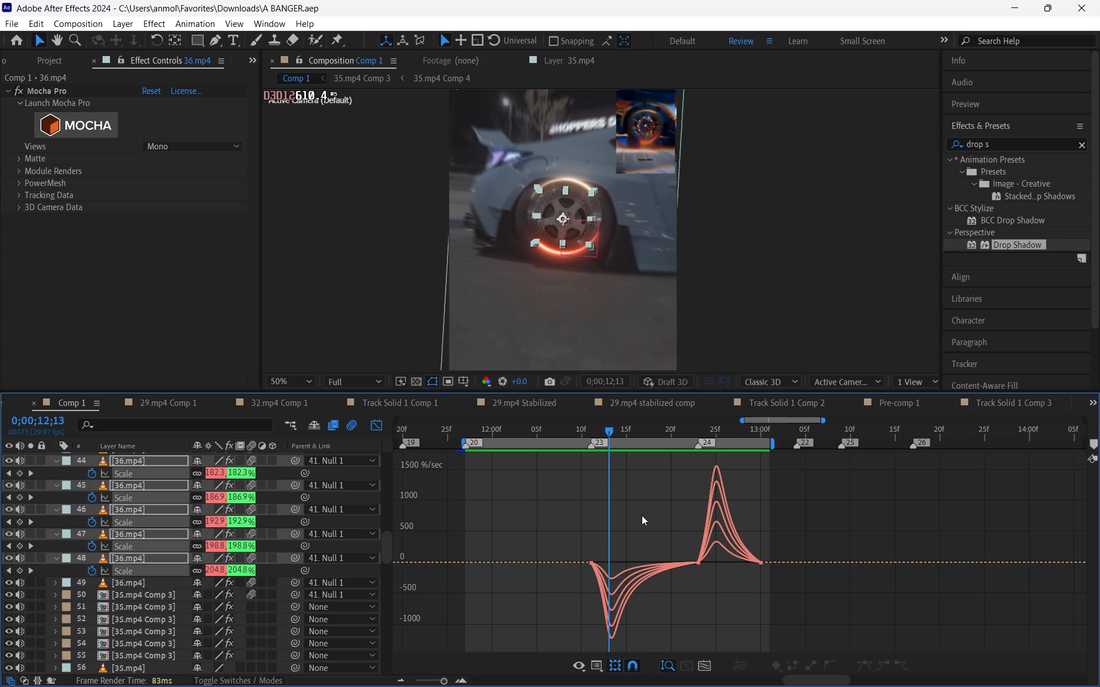
key("equal")
key("equal")
left_click_drag(522, 583, 529, 575)
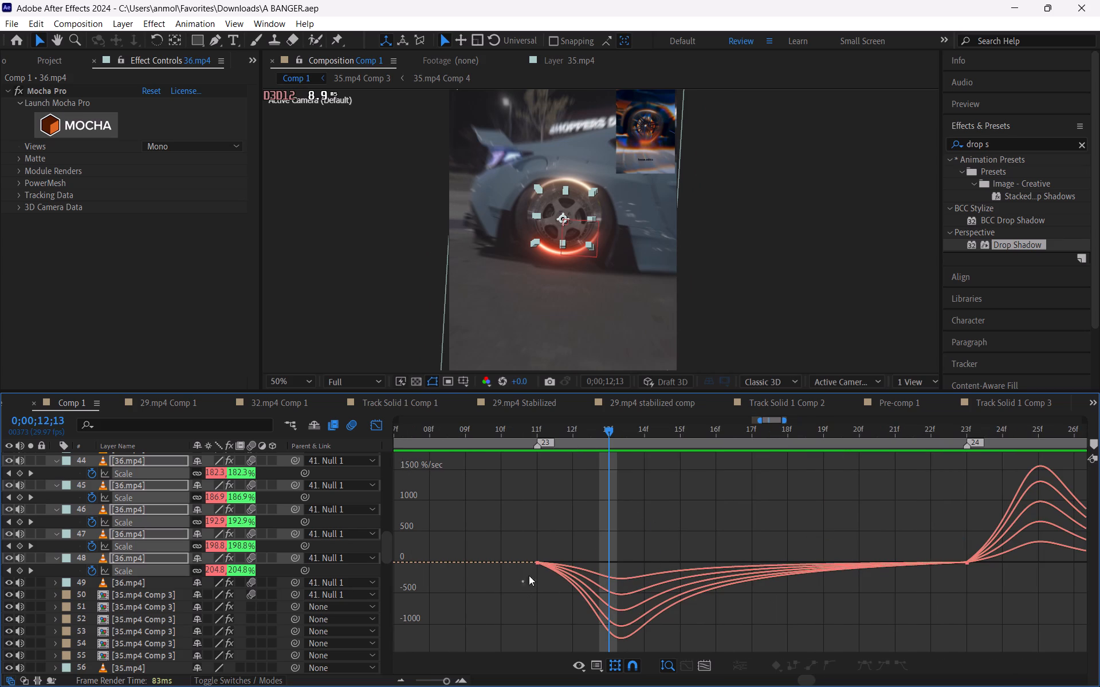
left_click_drag(529, 575, 557, 537)
left_click_drag(601, 563, 610, 563)
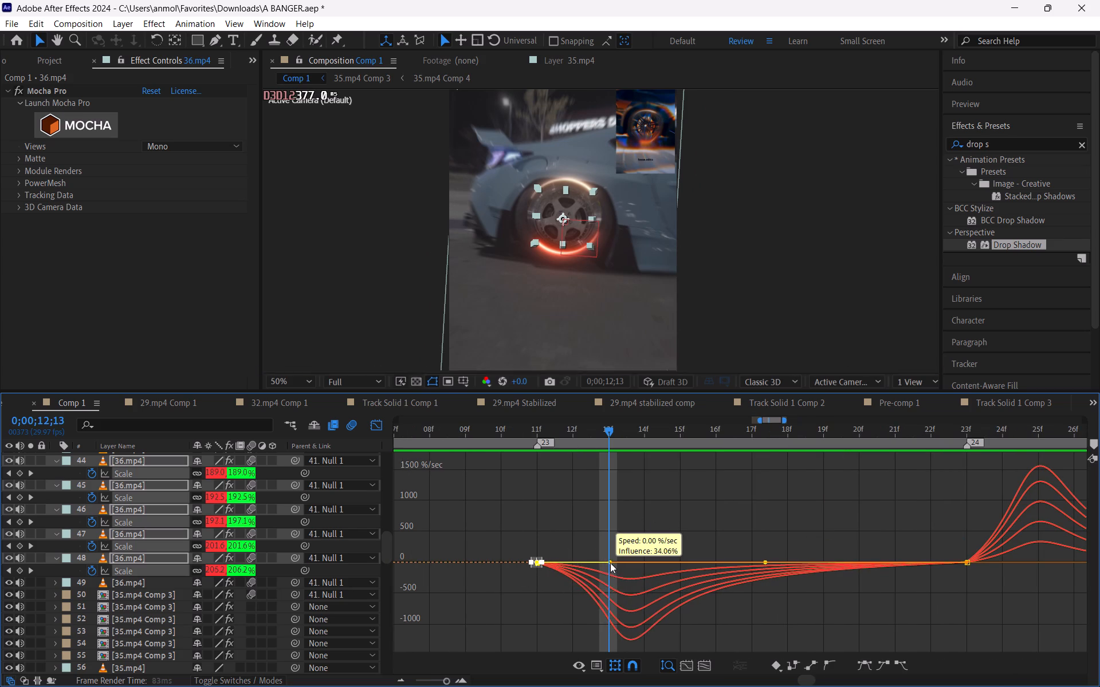
left_click_drag(610, 563, 622, 563)
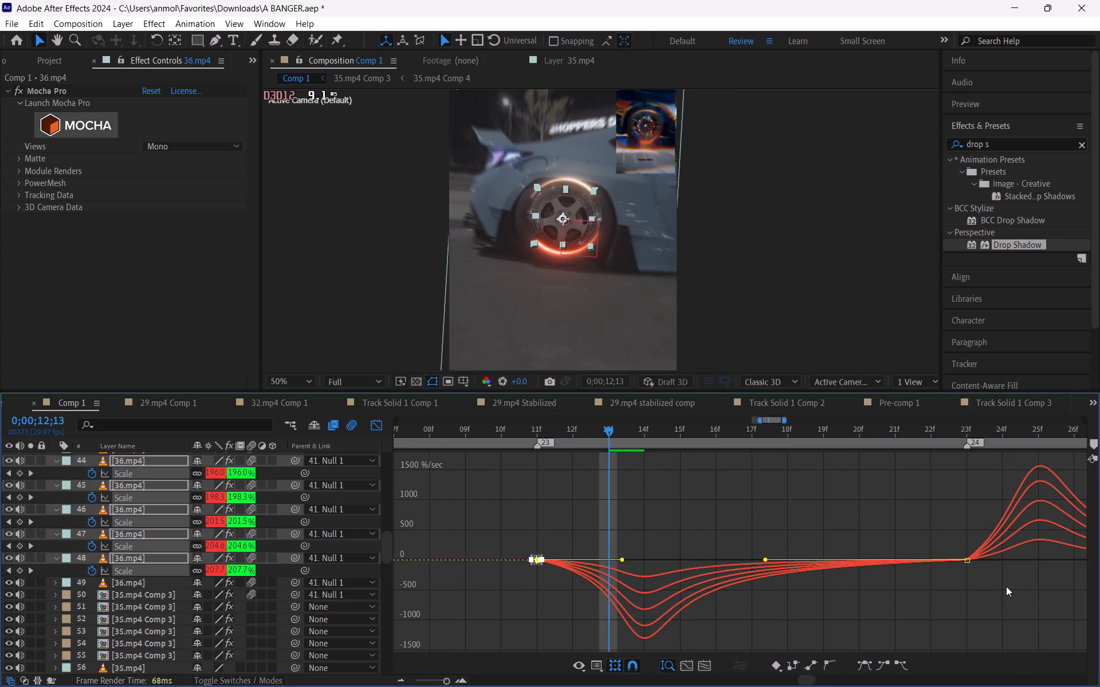
Raise the 0;00;12;23 Scale keyframes' incoming influence to 100% and trim the 0;00;12;11 keyframes' outgoing influence to about 37%.
left_click_drag(1000, 586, 950, 536)
left_click_drag(765, 560, 757, 561)
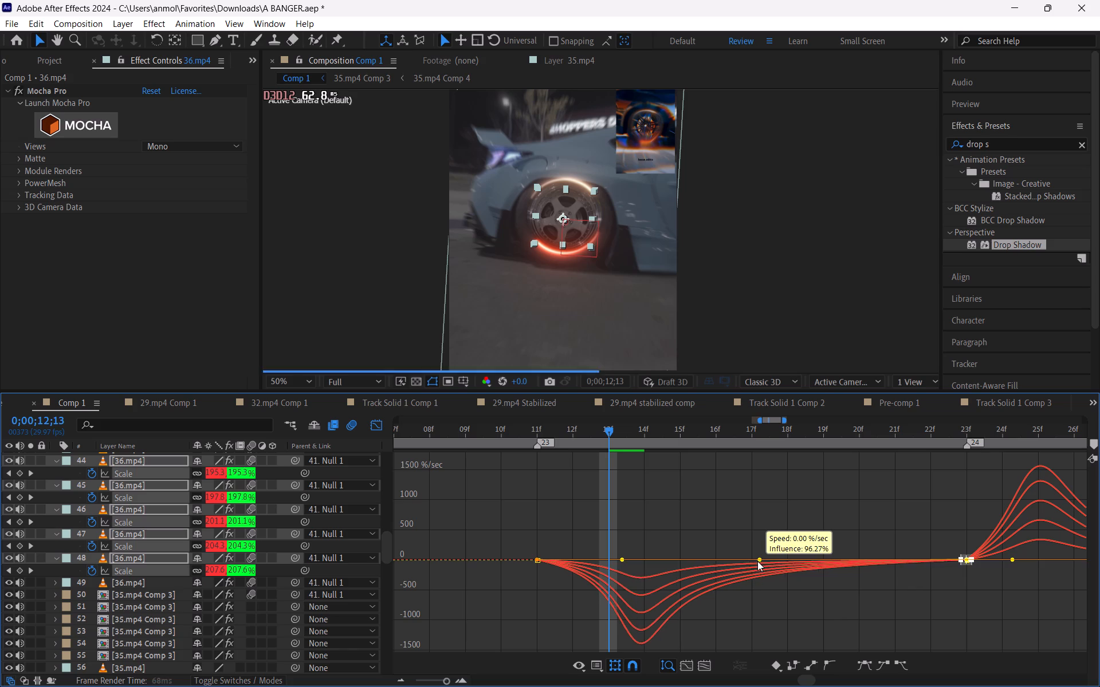
left_click_drag(757, 561, 727, 558)
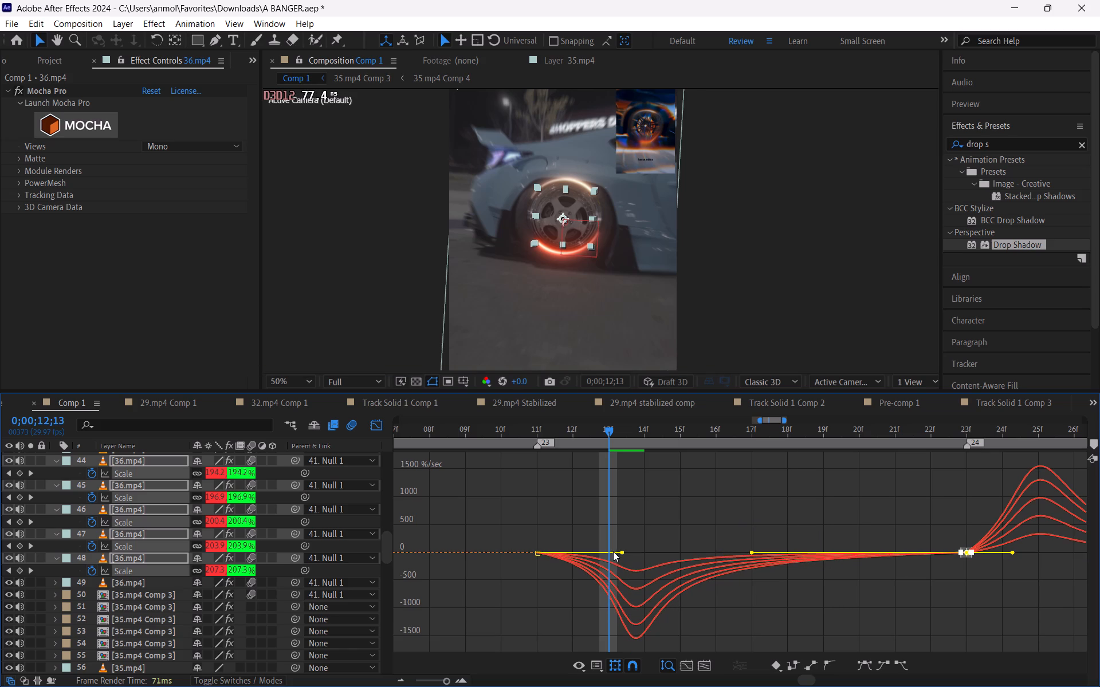
left_click_drag(518, 567, 559, 542)
left_click_drag(624, 552, 619, 552)
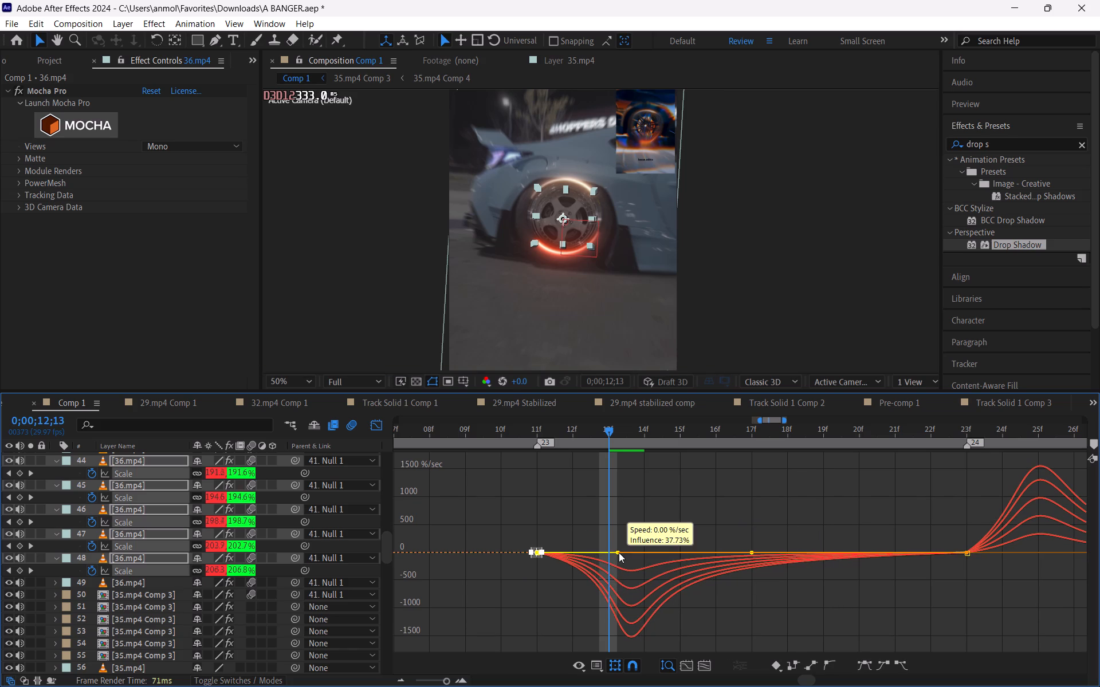
left_click_drag(619, 552, 619, 551)
left_click_drag(965, 576, 959, 543)
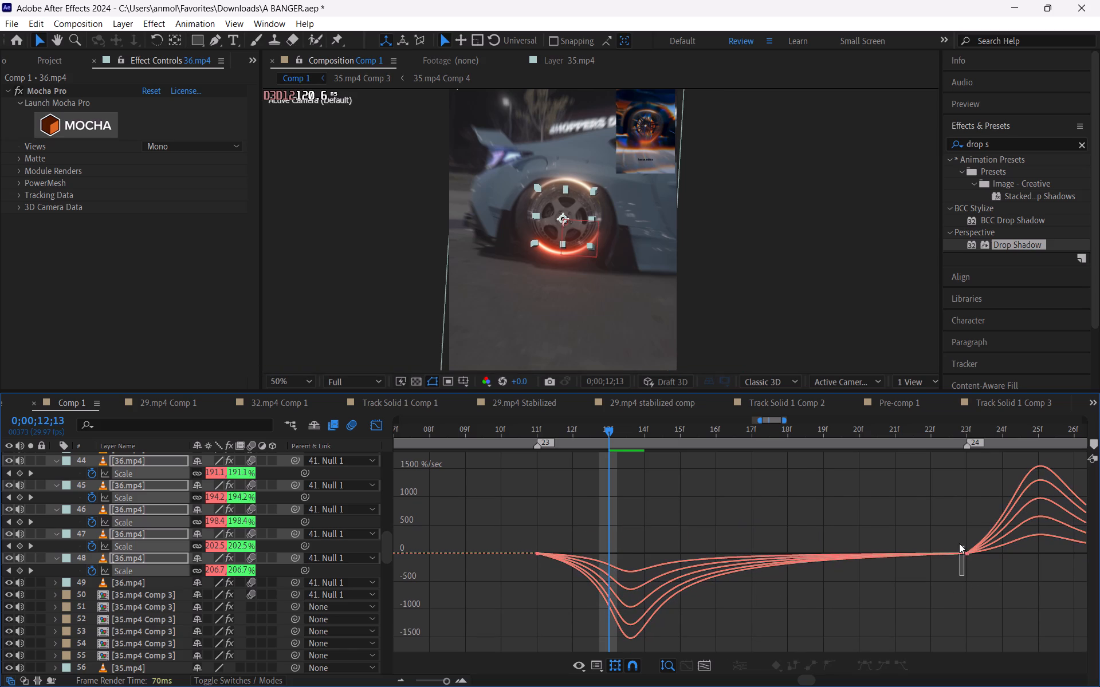
left_click_drag(959, 543, 971, 542)
left_click_drag(749, 554, 741, 555)
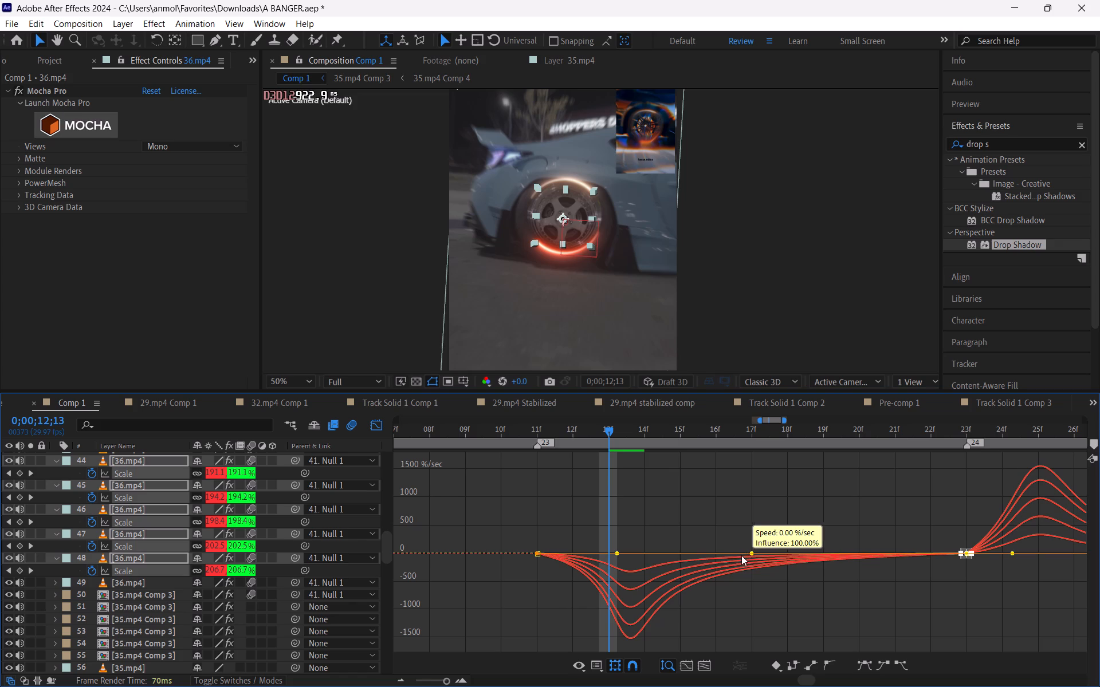
left_click_drag(741, 555, 736, 553)
Preview the wheel animation from 0;00;11;27 and scrub between the Scale keyframes to examine the reshaped easing.
key("space")
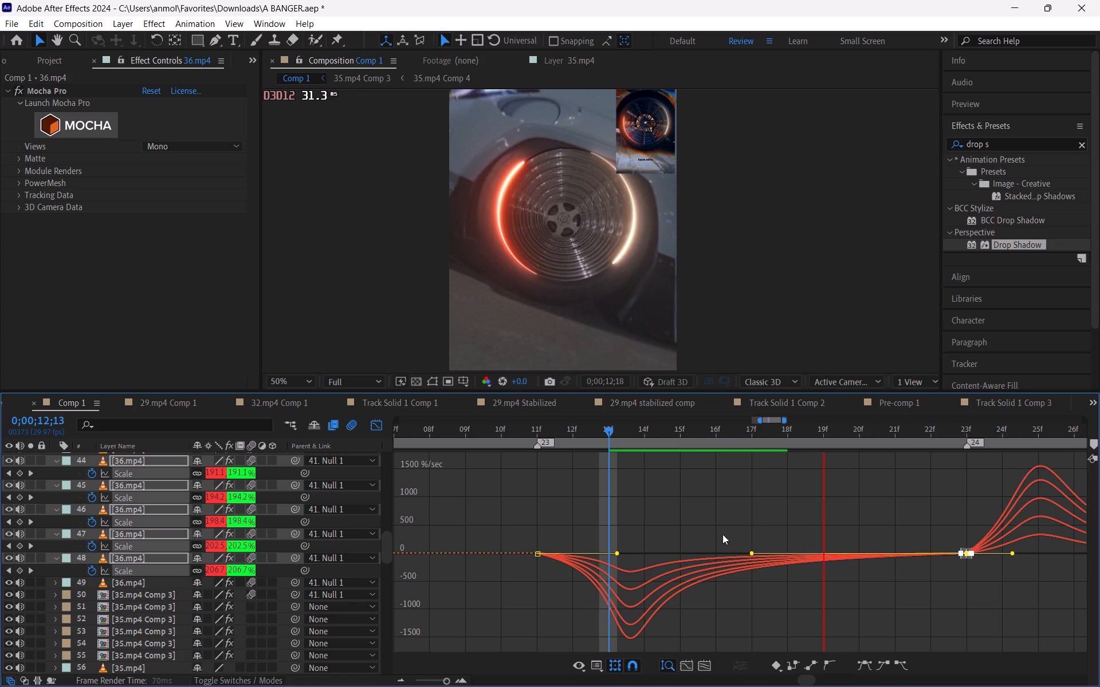
left_click_drag(788, 436, 923, 464)
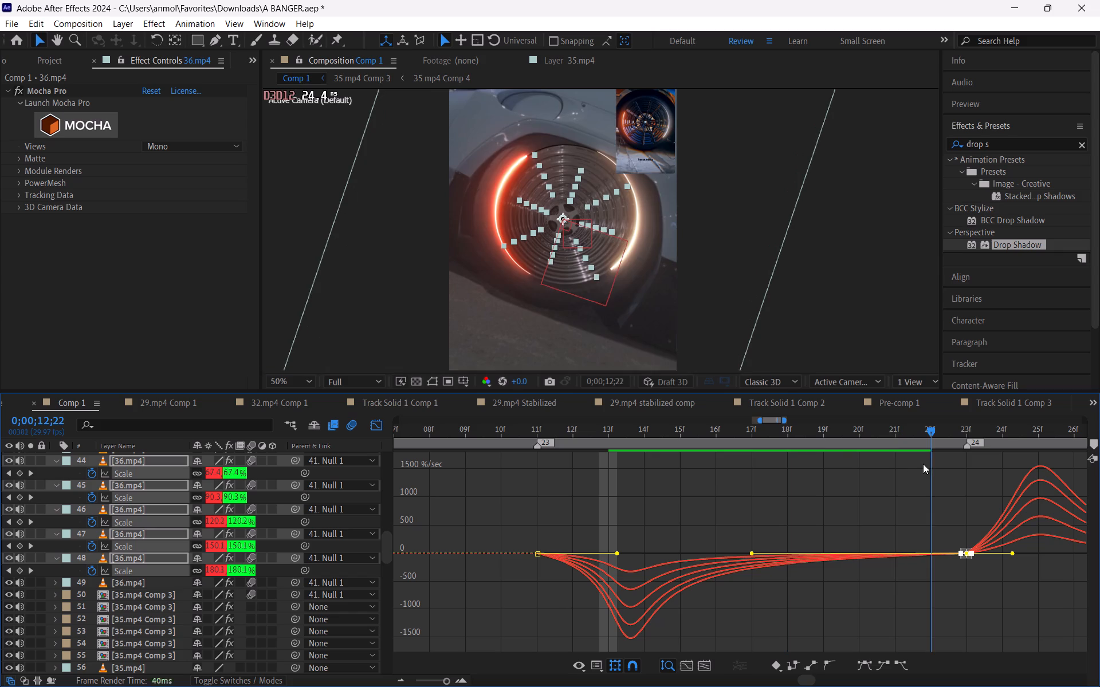
left_click_drag(923, 464, 1013, 461)
key("space")
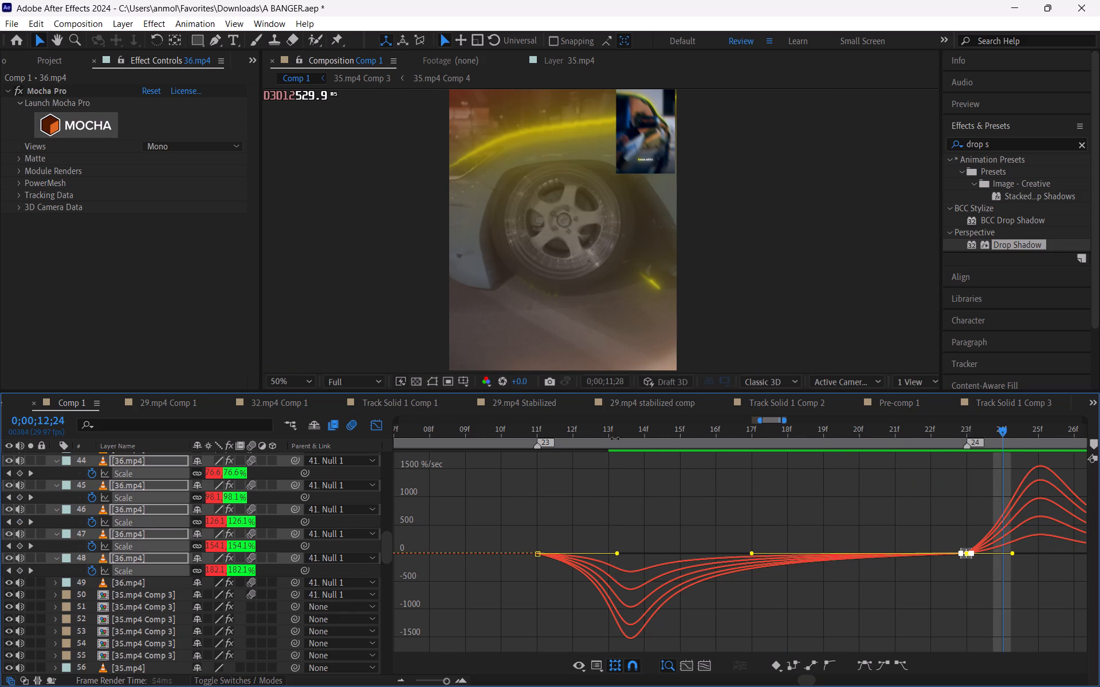
left_click_drag(612, 432, 391, 441)
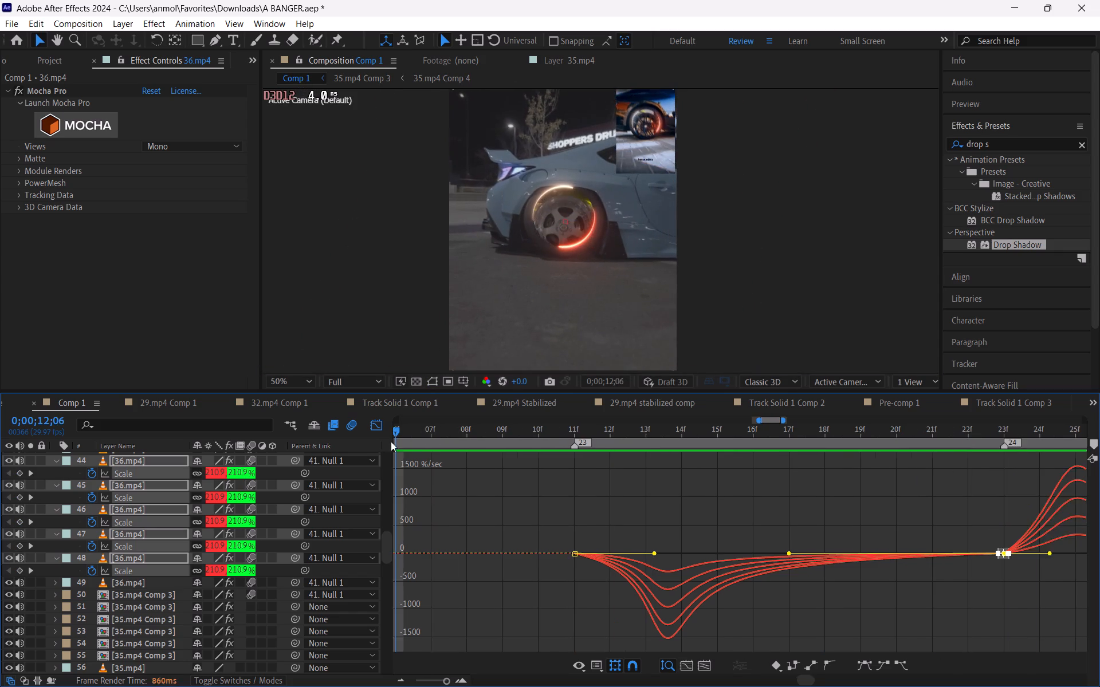
left_click_drag(391, 441, 442, 451)
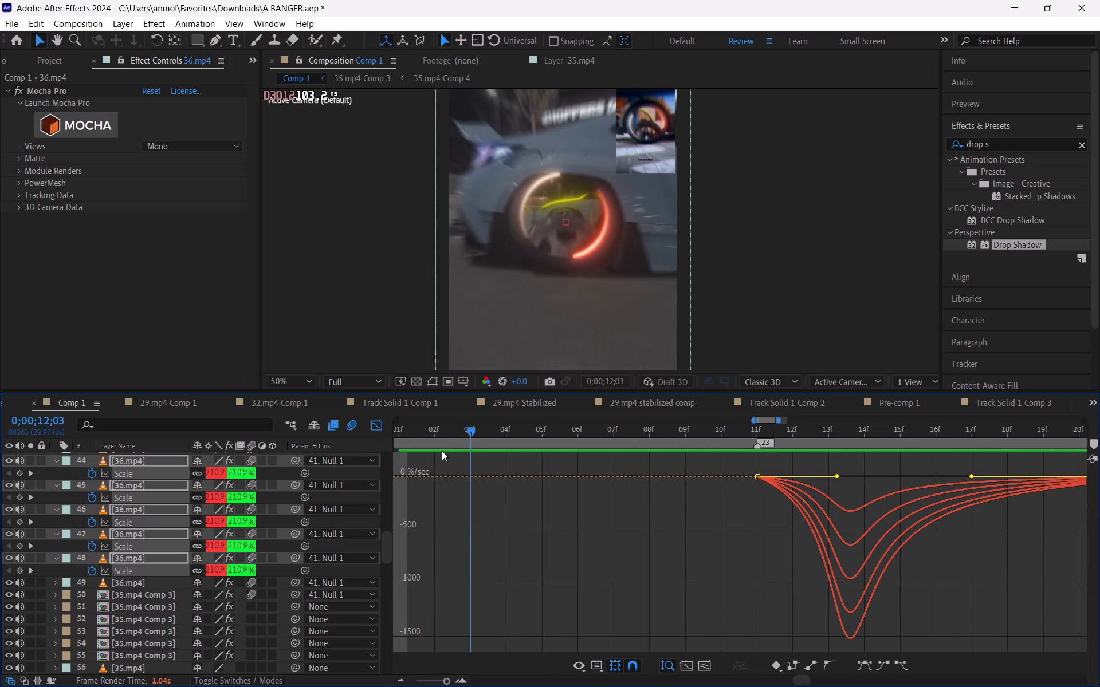
left_click_drag(442, 451, 480, 455)
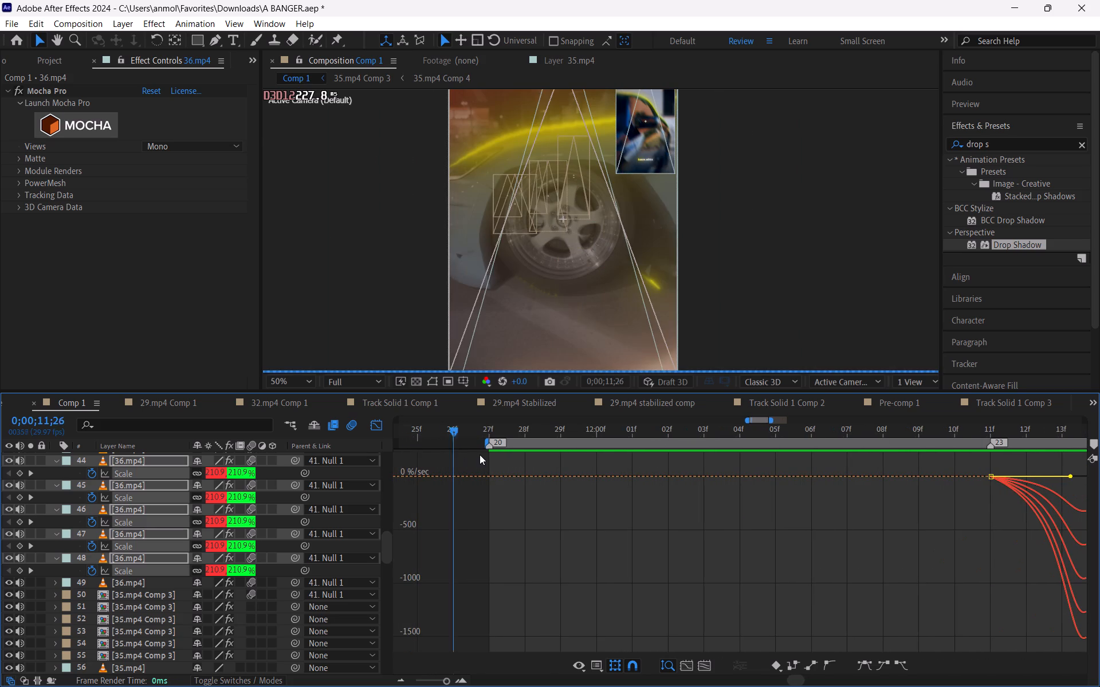
left_click_drag(480, 455, 482, 455)
key("space")
key("minus")
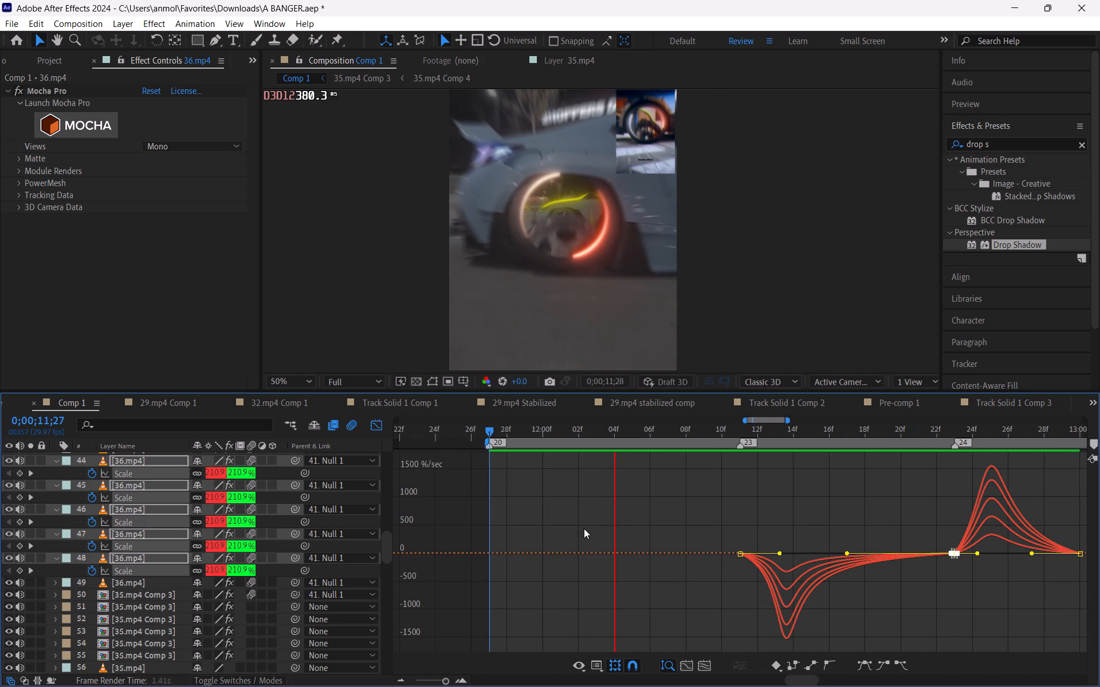
key("minus")
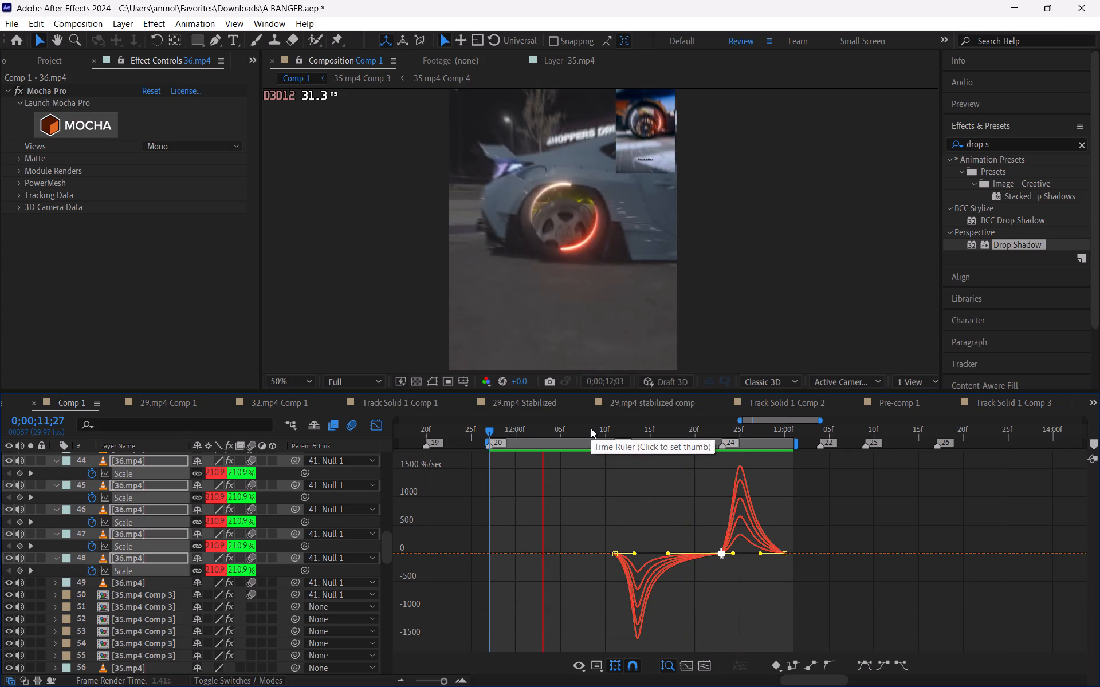
left_click_drag(591, 428, 669, 499)
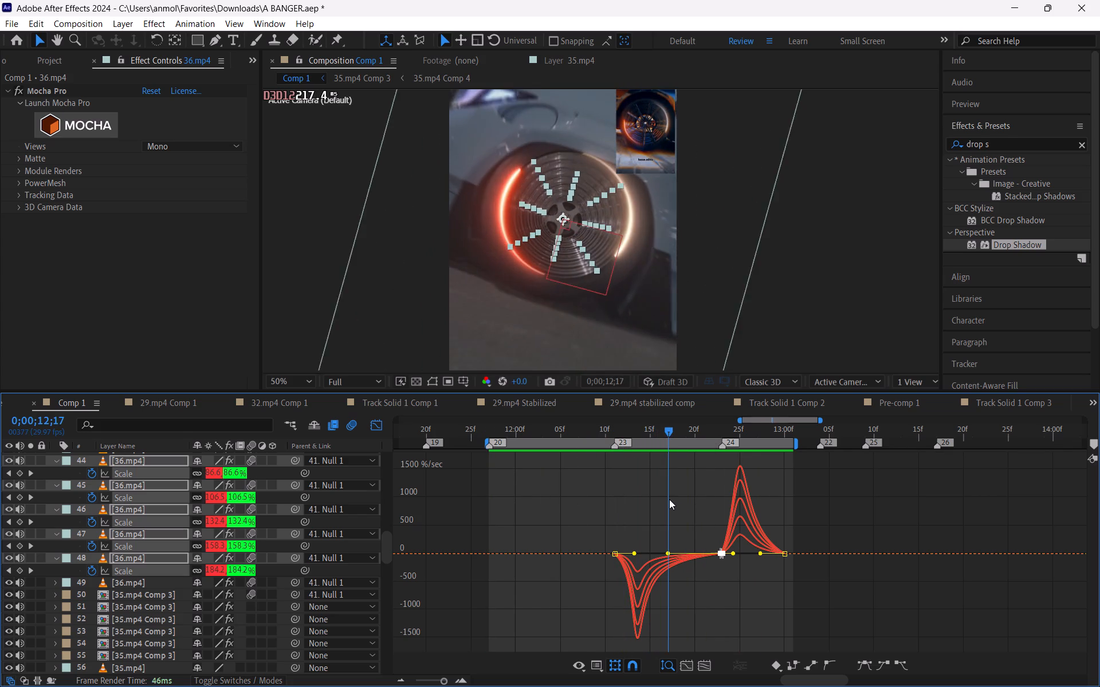
left_click_drag(669, 499, 615, 513)
Close the Graph Editor to return to the layer bars and clear the keyframe selection.
left_click(384, 424)
left_click(547, 514)
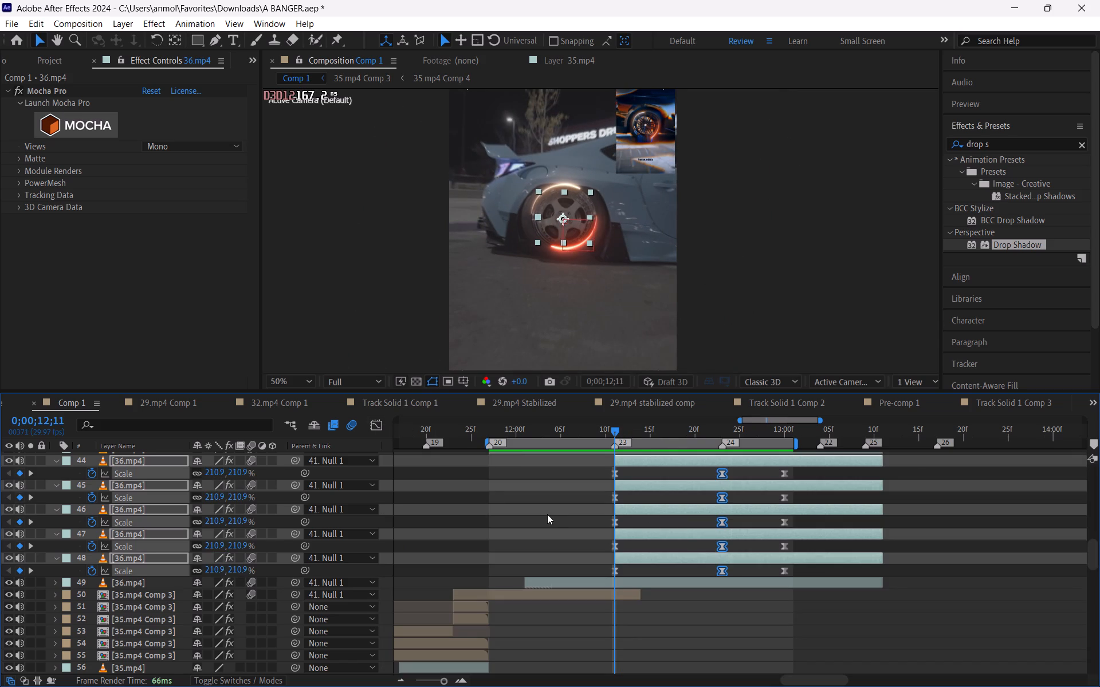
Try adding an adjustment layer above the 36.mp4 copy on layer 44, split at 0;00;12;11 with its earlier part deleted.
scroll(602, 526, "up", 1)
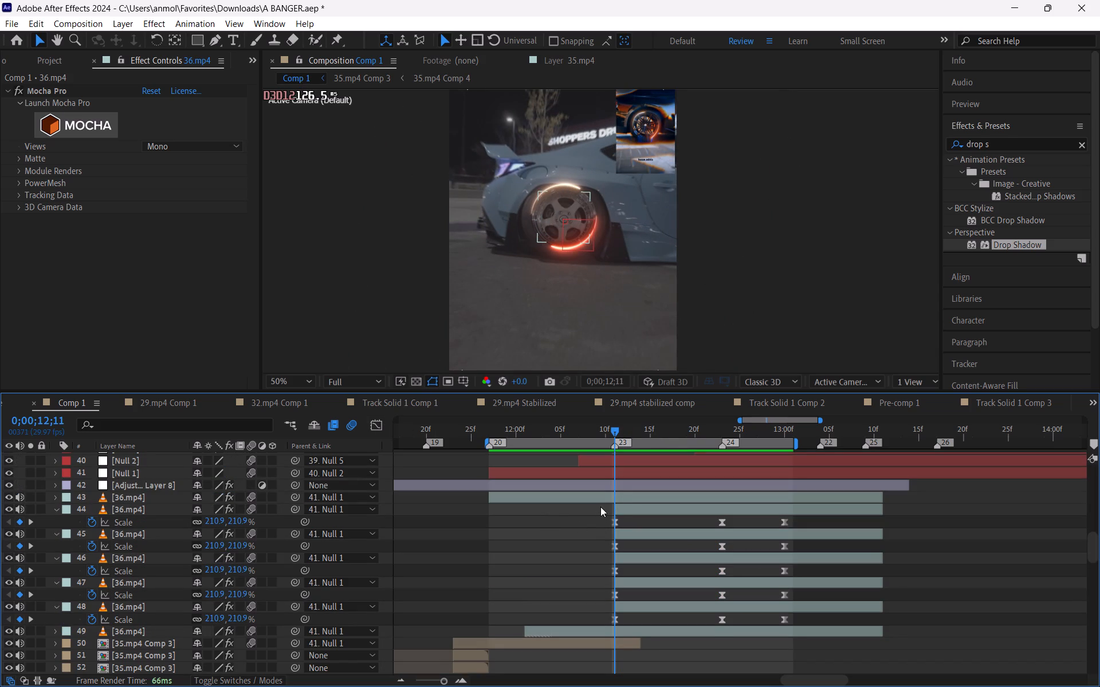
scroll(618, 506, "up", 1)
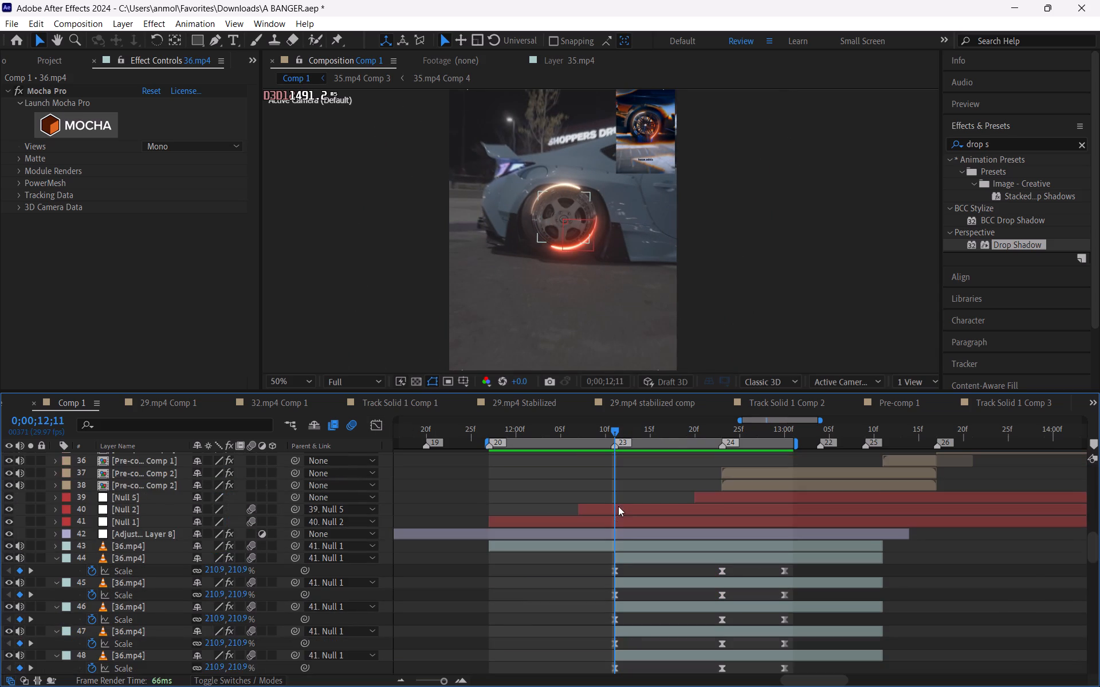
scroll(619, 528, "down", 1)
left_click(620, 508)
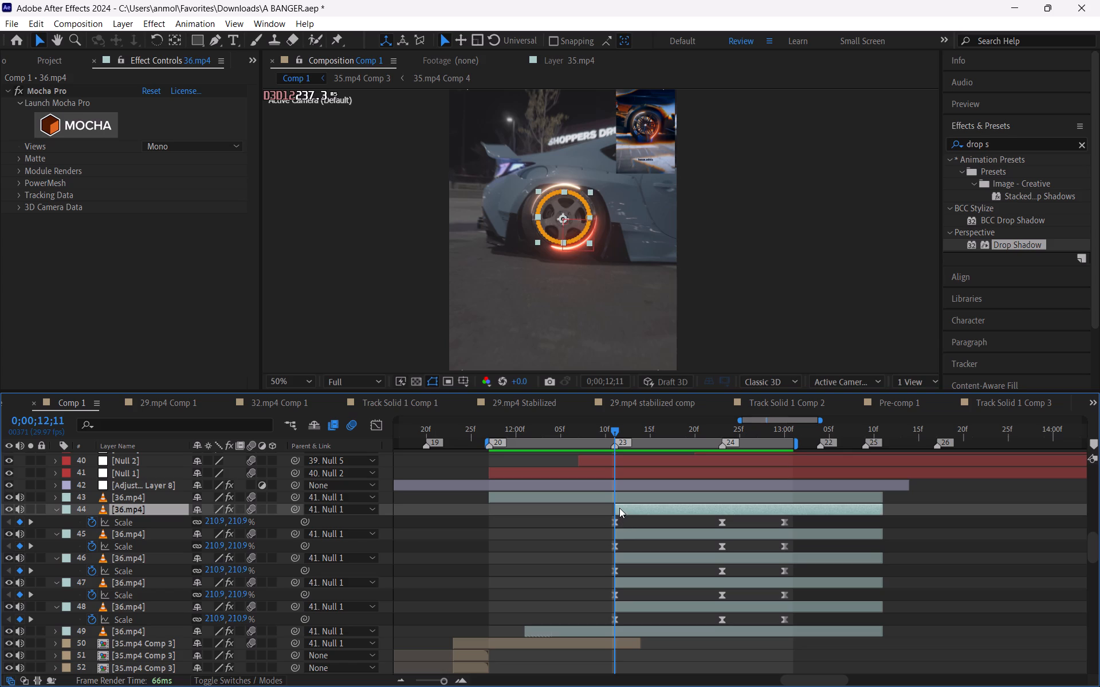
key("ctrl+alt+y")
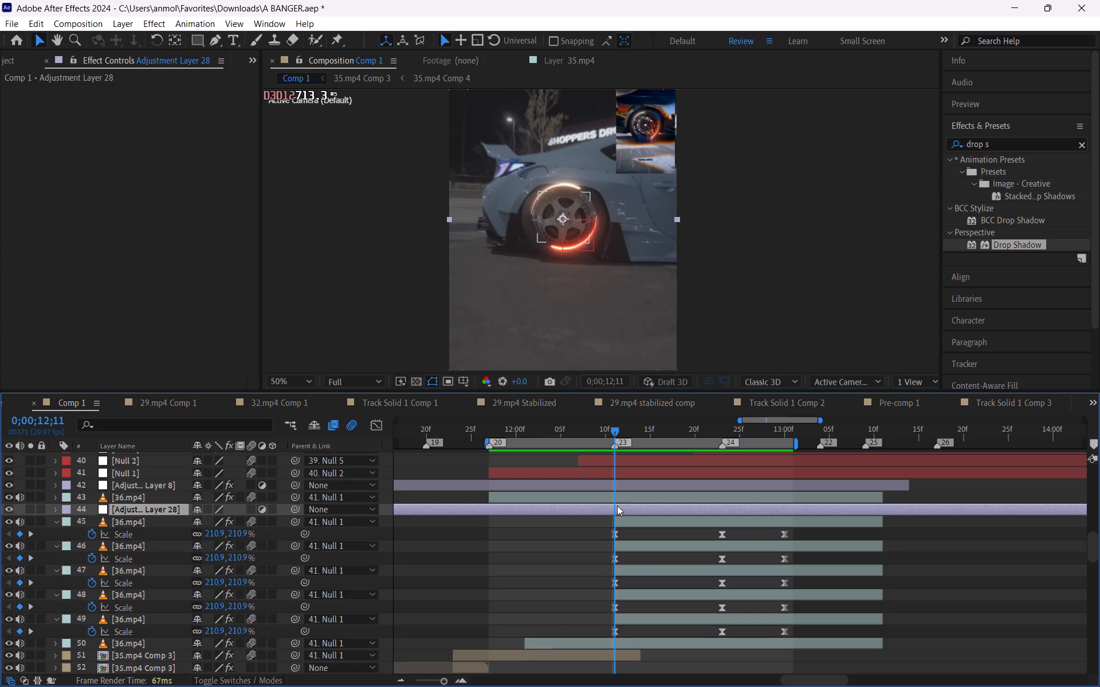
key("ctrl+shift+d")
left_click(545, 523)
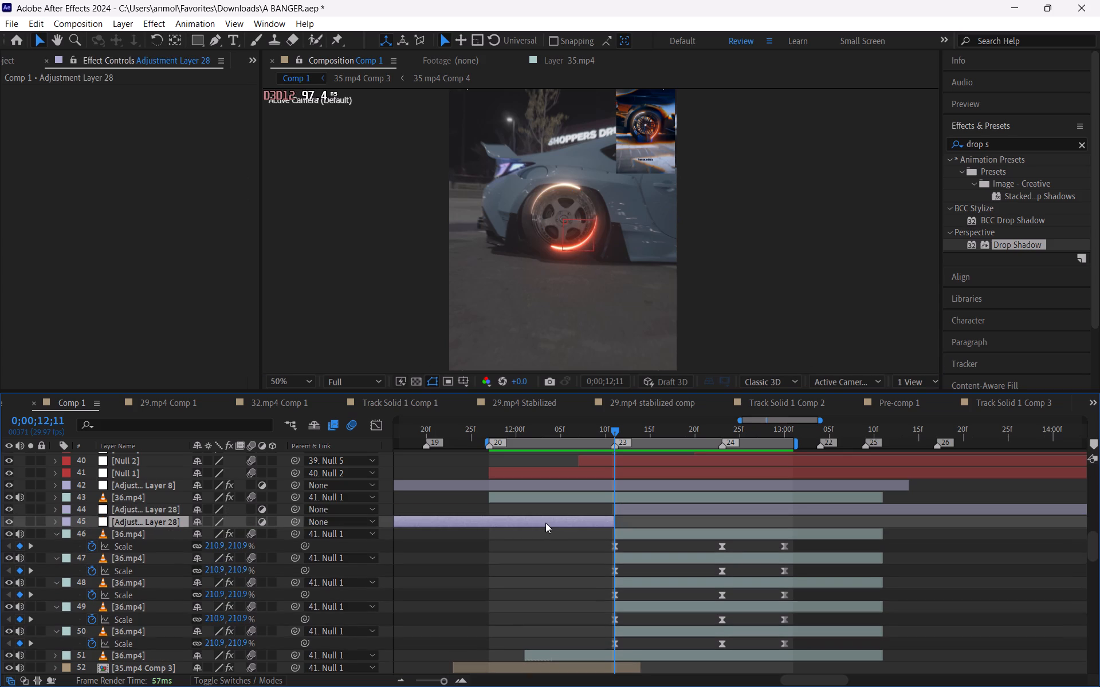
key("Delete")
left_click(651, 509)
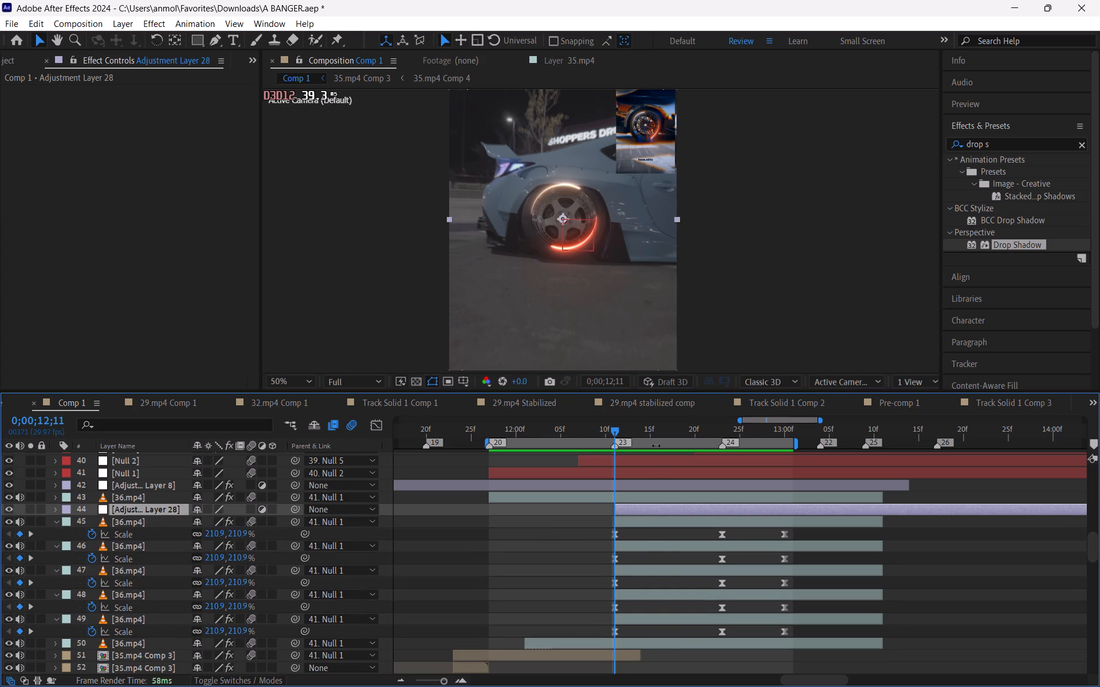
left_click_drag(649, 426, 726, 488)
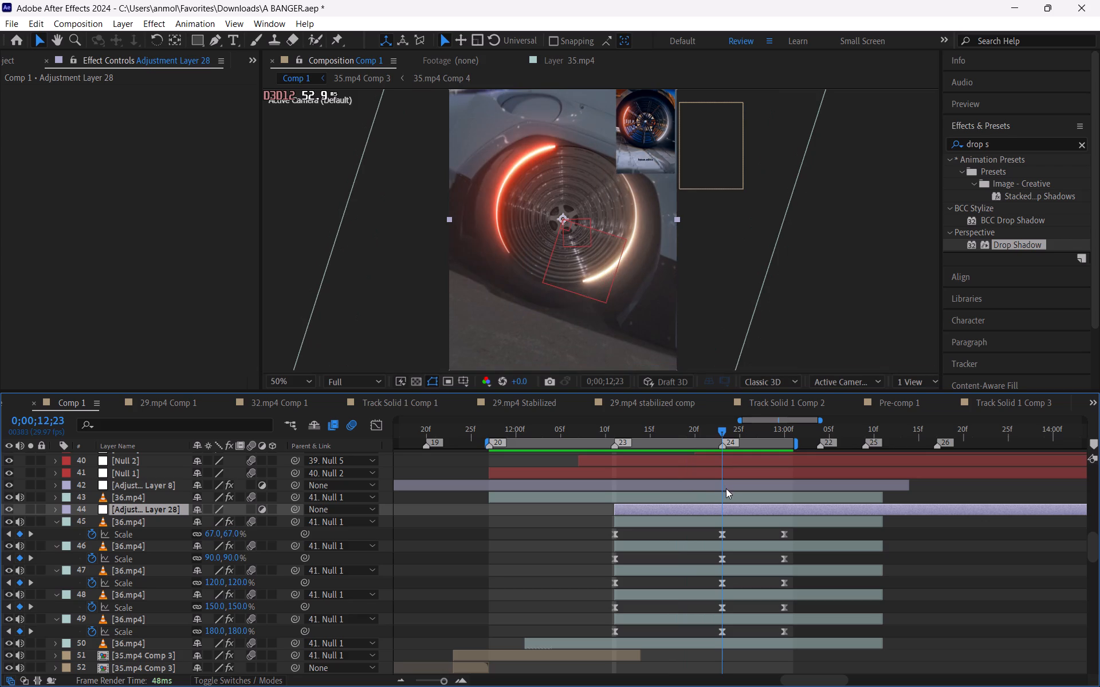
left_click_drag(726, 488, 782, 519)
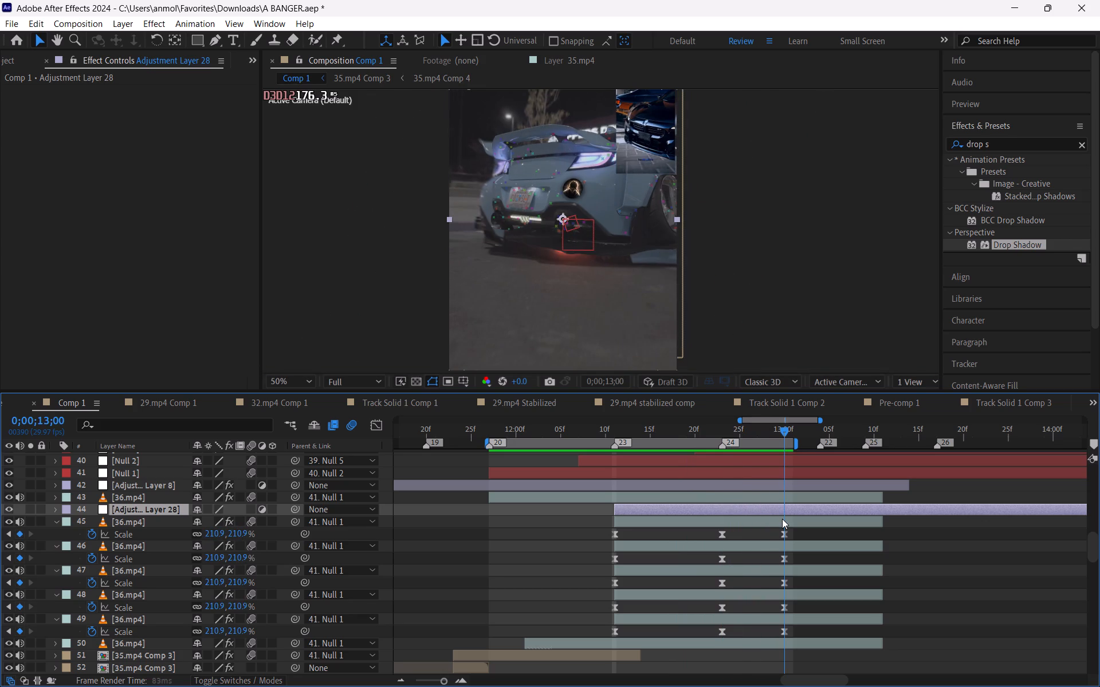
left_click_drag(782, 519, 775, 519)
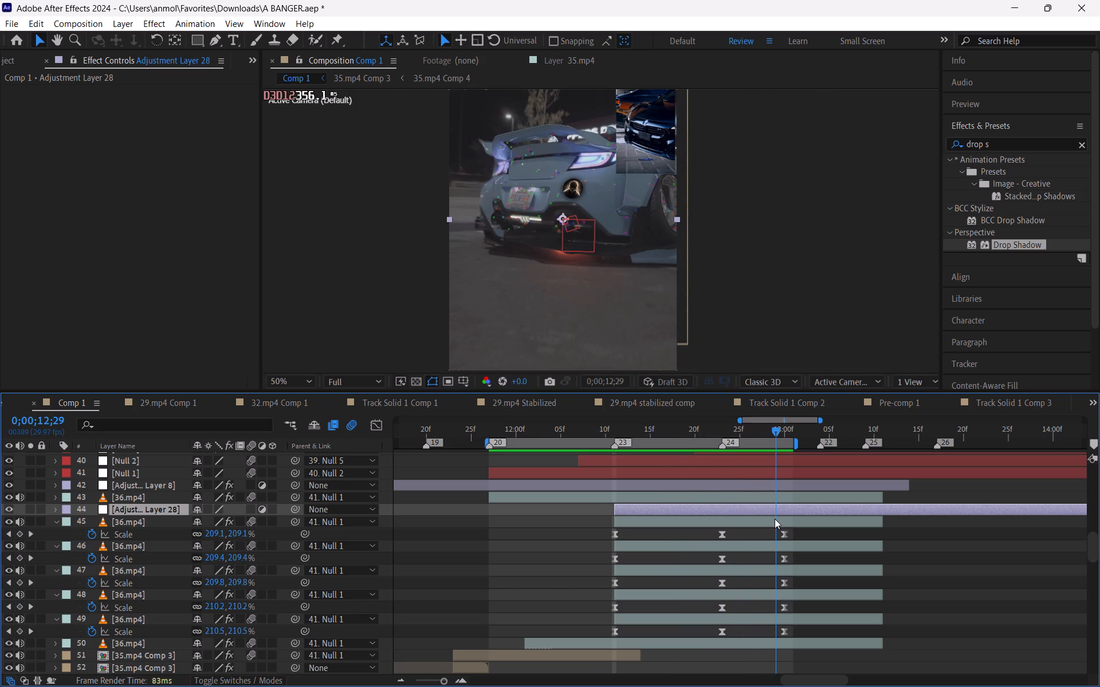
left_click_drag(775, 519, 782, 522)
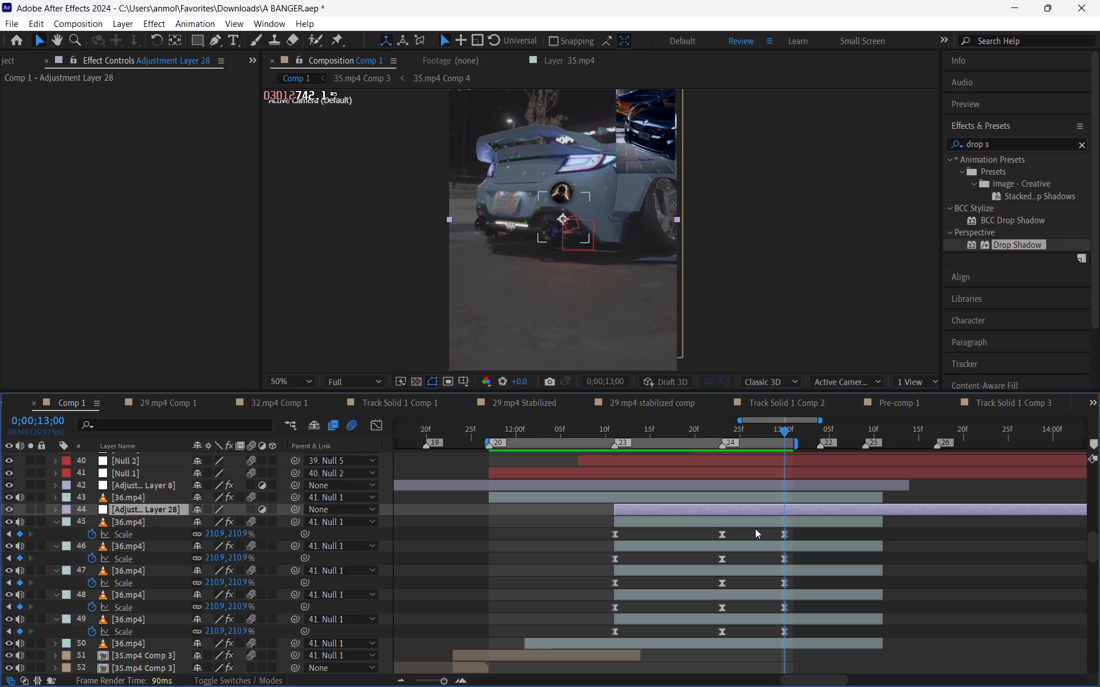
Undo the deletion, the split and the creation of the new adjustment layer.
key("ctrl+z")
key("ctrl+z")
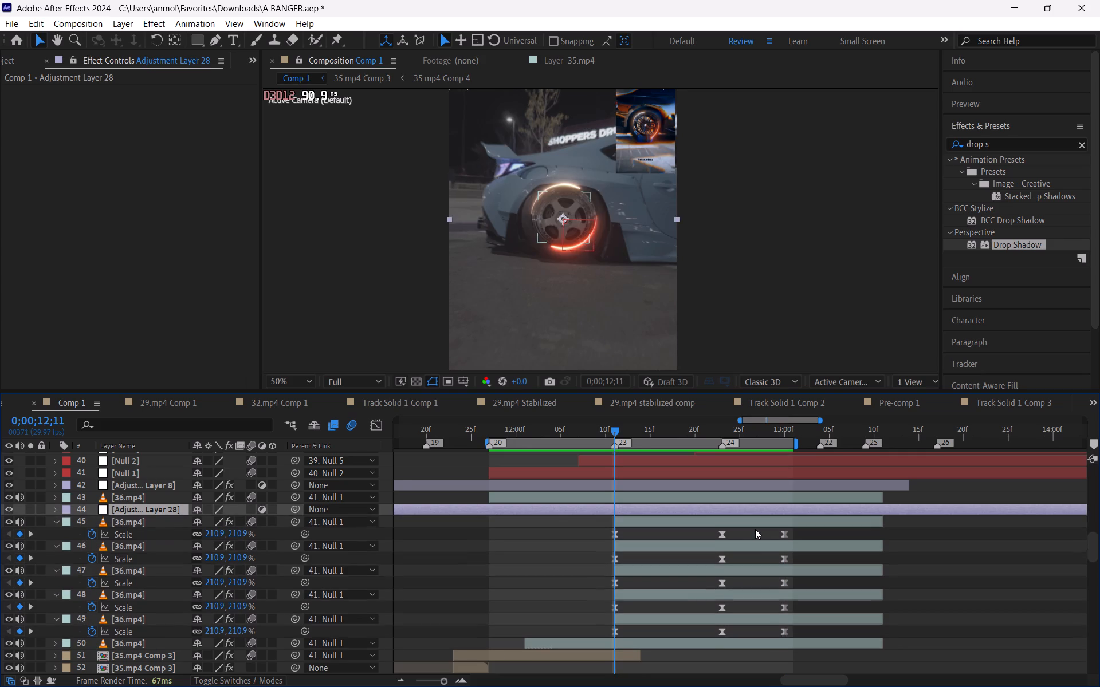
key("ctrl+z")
Save the project.
key("ctrl+s")
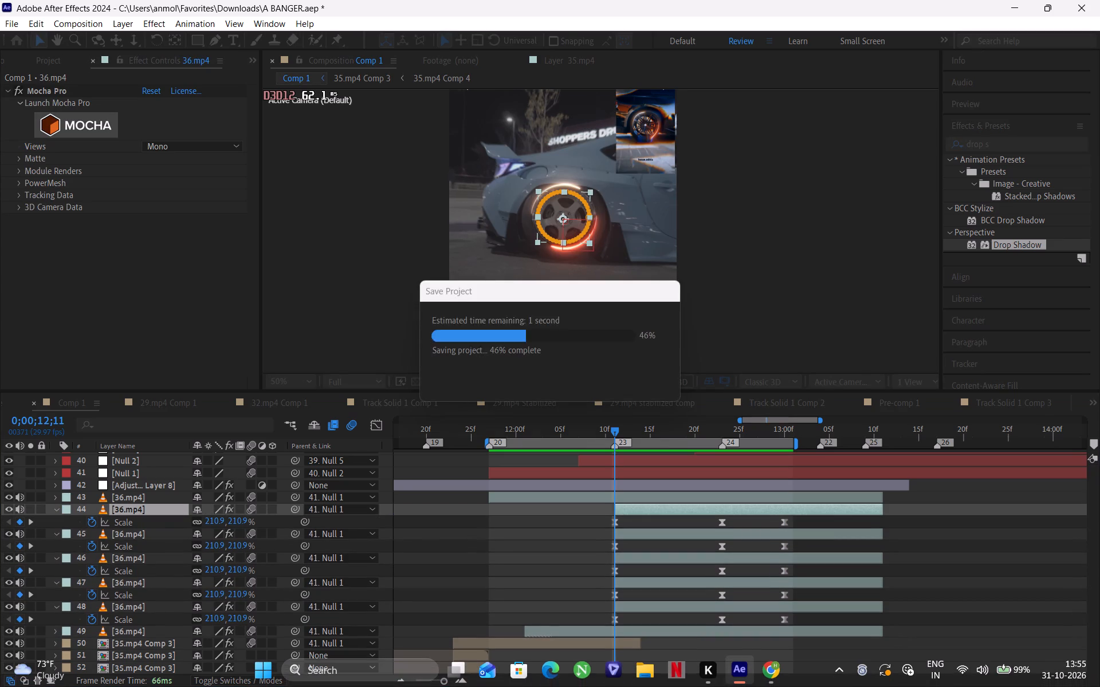